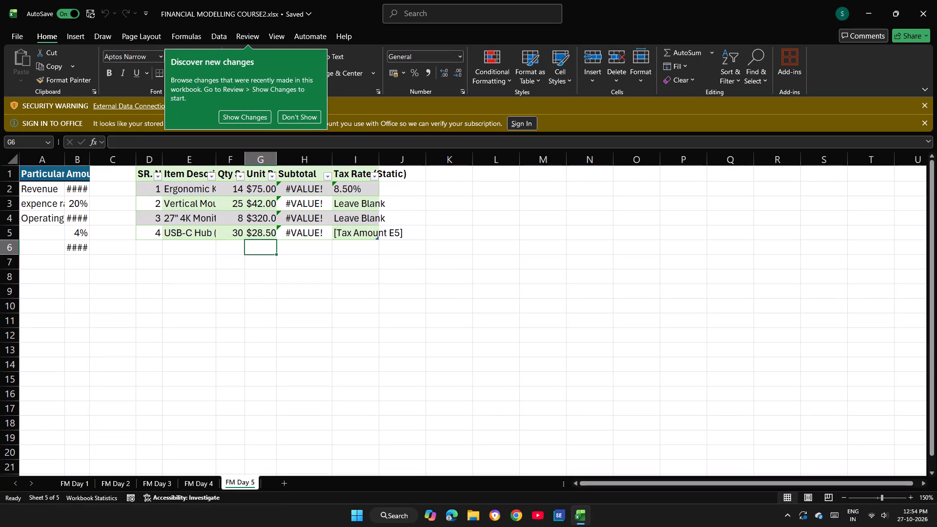
Autofit the widths of columns B, D and E to show the Amount, SR. NO. and Item Description contents in full.
{"action": "double_click", "coordinate": [92, 157]}
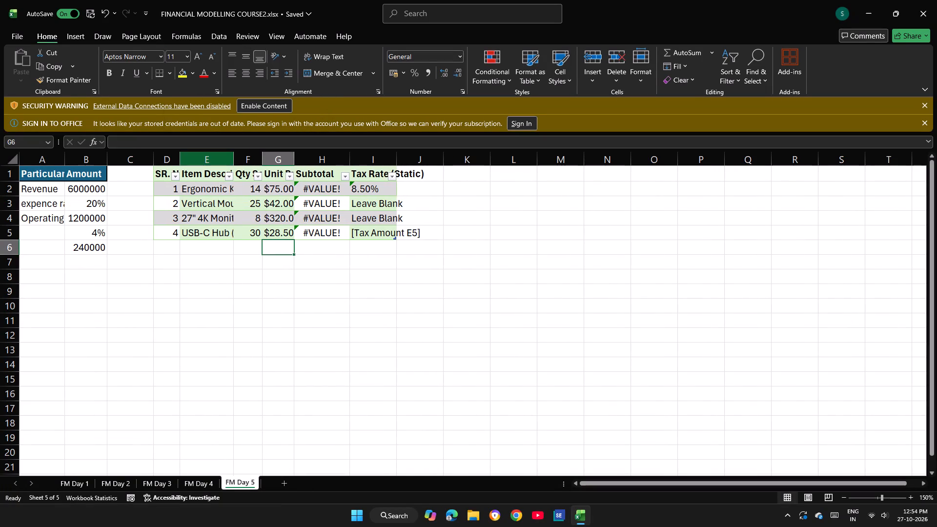
{"action": "double_click", "coordinate": [180, 159]}
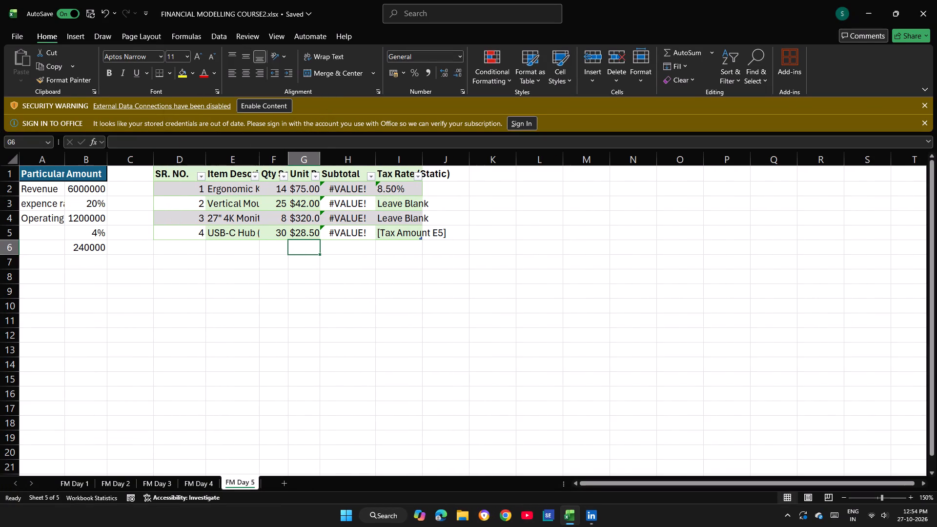
{"action": "left_click", "coordinate": [262, 162]}
{"action": "left_click_drag", "start_coordinate": [262, 162], "coordinate": [267, 161]}
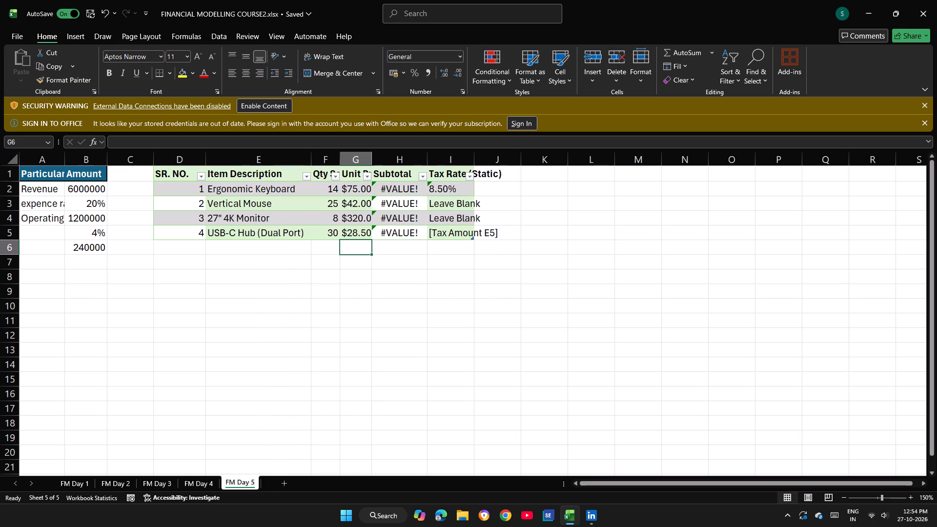
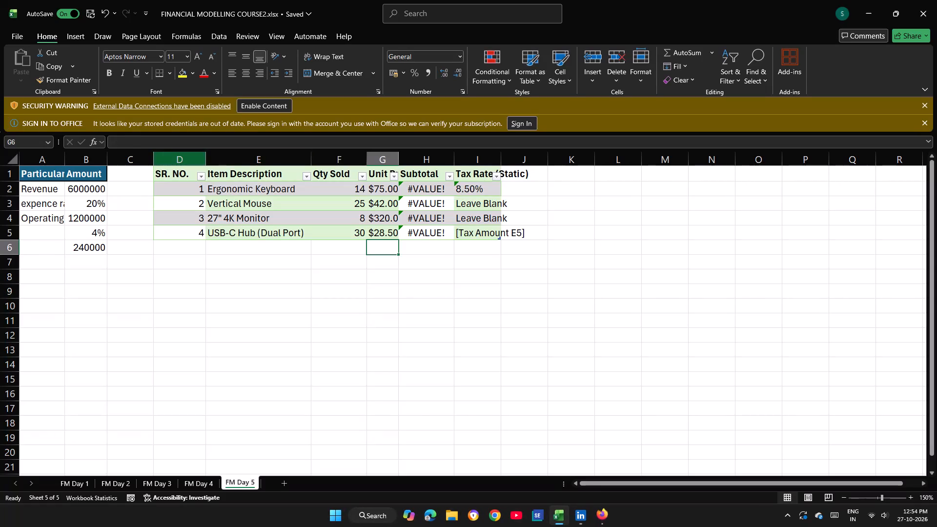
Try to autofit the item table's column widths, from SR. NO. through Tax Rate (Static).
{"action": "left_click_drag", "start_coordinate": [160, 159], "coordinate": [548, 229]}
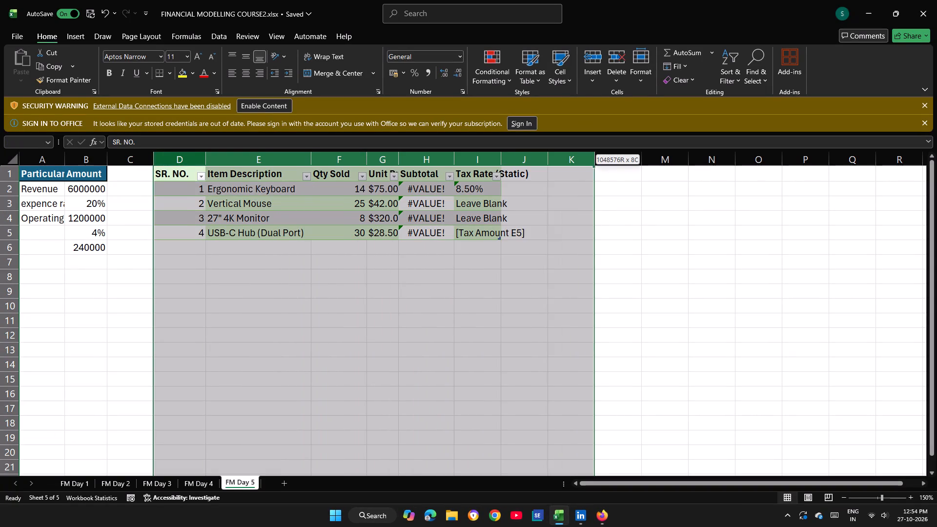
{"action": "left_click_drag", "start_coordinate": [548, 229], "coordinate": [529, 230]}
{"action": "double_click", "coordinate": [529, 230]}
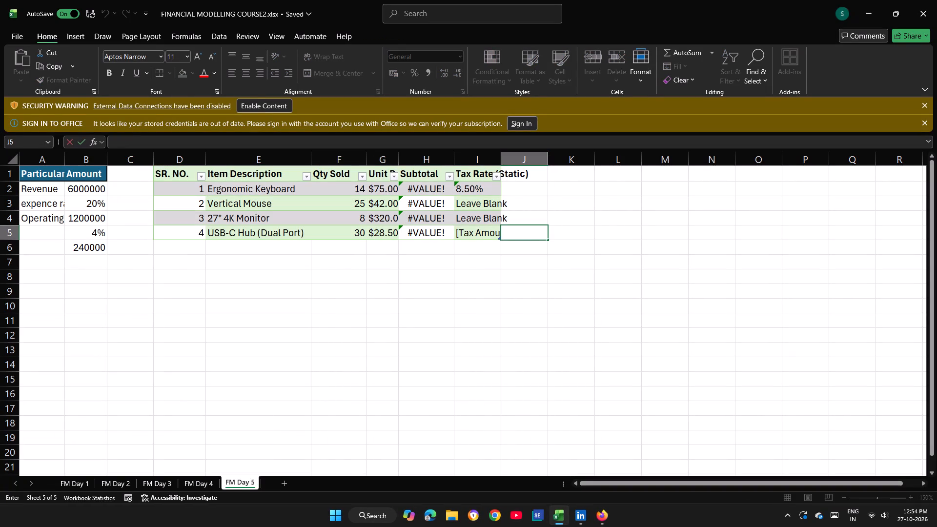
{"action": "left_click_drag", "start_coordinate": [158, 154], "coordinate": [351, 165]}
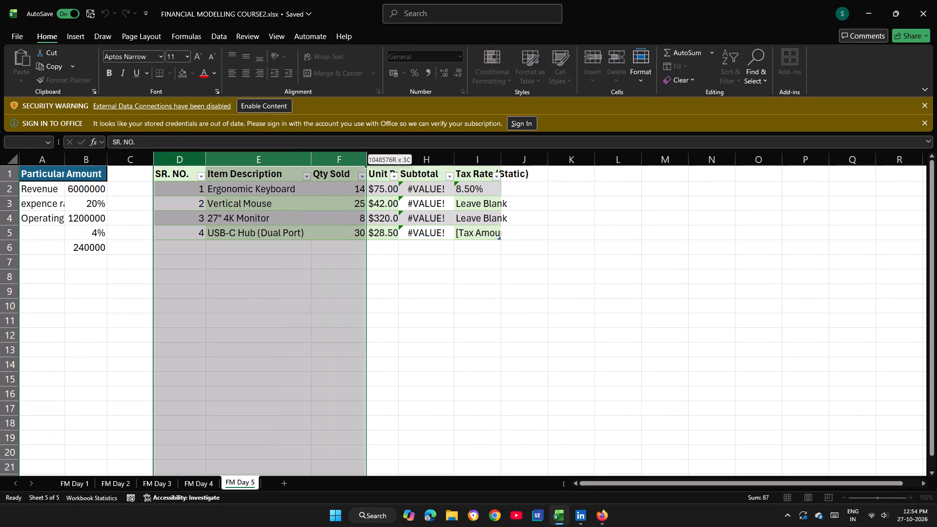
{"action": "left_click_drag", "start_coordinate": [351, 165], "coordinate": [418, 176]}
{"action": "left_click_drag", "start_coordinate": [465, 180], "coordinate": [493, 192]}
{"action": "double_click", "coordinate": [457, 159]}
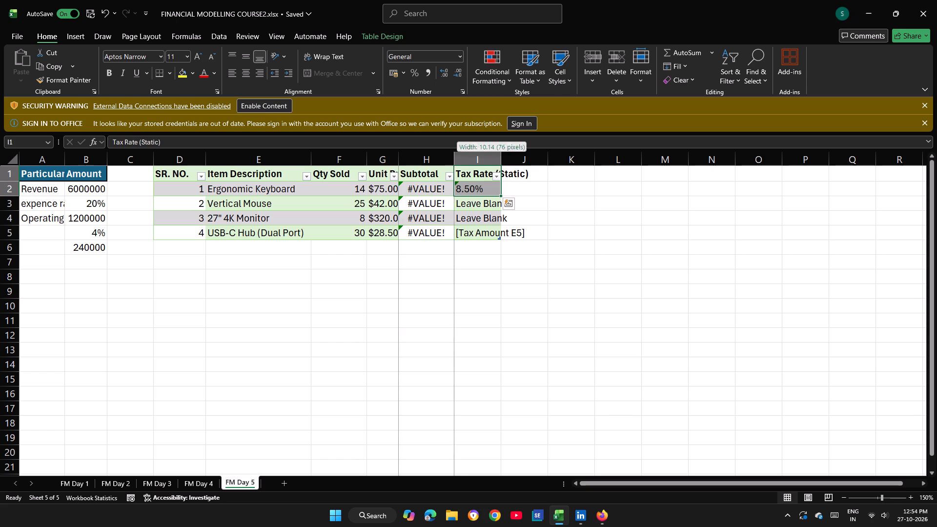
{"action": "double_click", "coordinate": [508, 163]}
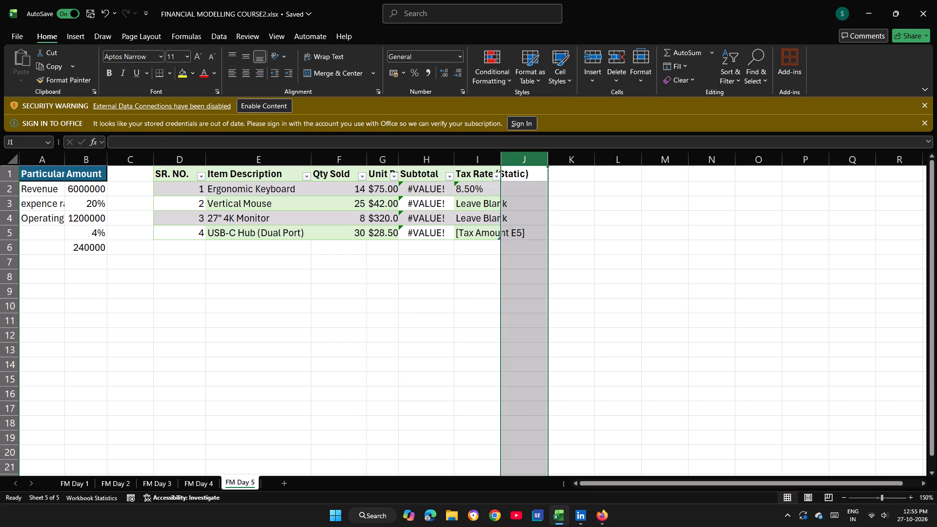
Open the help on the #VALUE! error in the Ergonomic Keyboard's Subtotal and look through the suggested fixes and function choices.
{"action": "left_click", "coordinate": [411, 184]}
{"action": "left_click", "coordinate": [387, 187]}
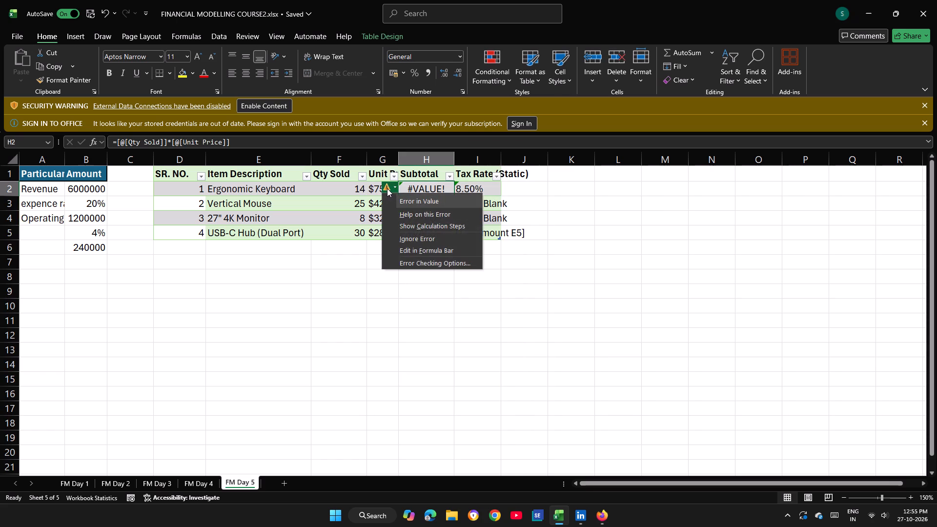
{"action": "left_click", "coordinate": [419, 191]}
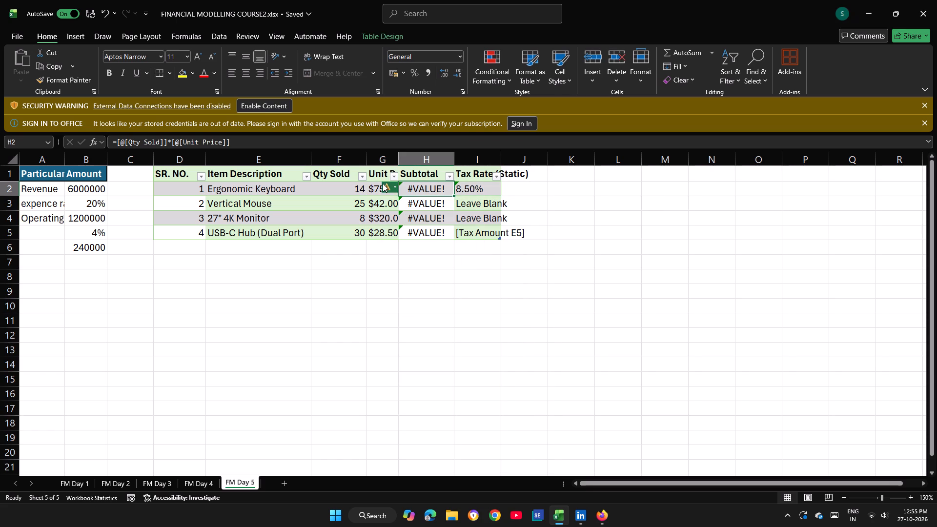
{"action": "left_click", "coordinate": [383, 183]}
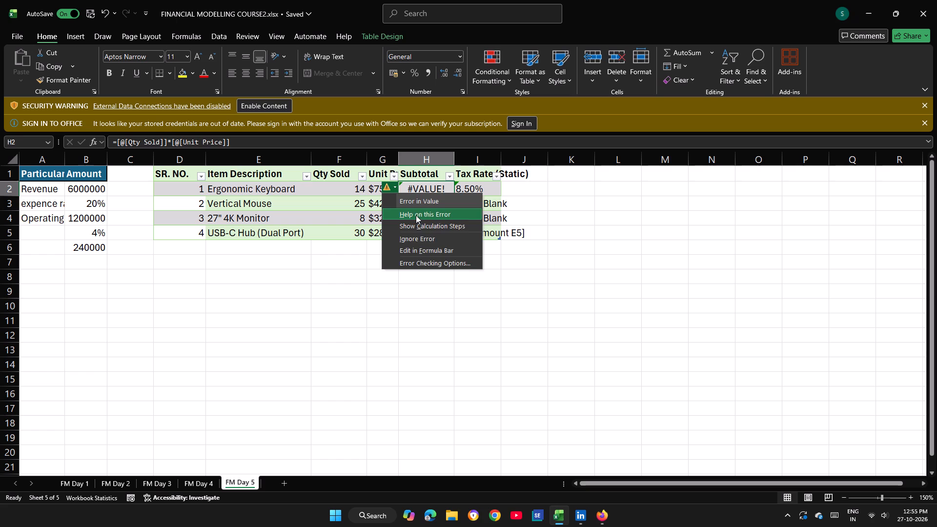
{"action": "left_click", "coordinate": [416, 215]}
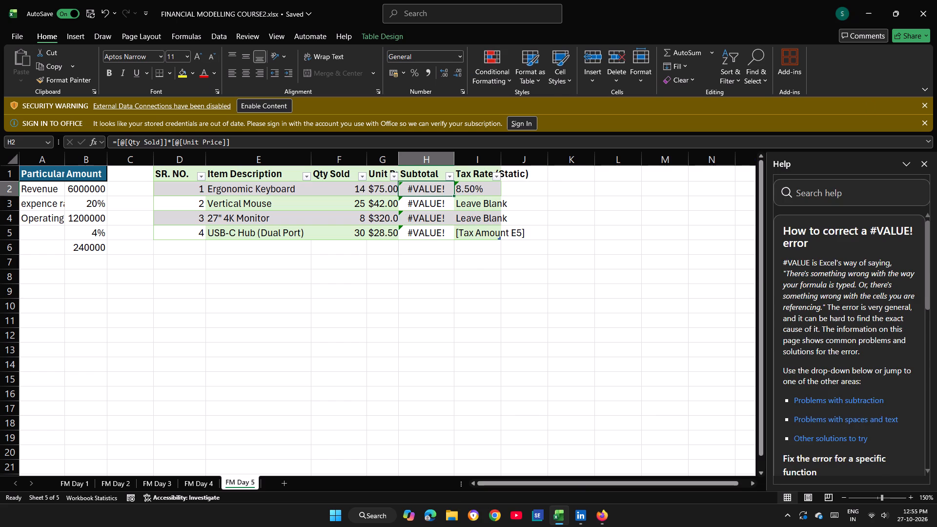
{"action": "scroll", "coordinate": [866, 279], "scroll_direction": "down", "scroll_amount": 3}
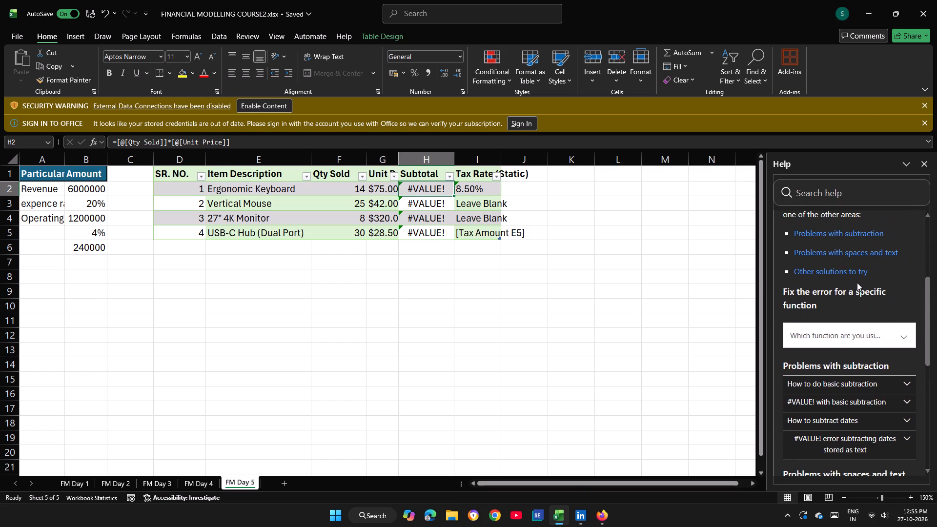
{"action": "left_click", "coordinate": [902, 340]}
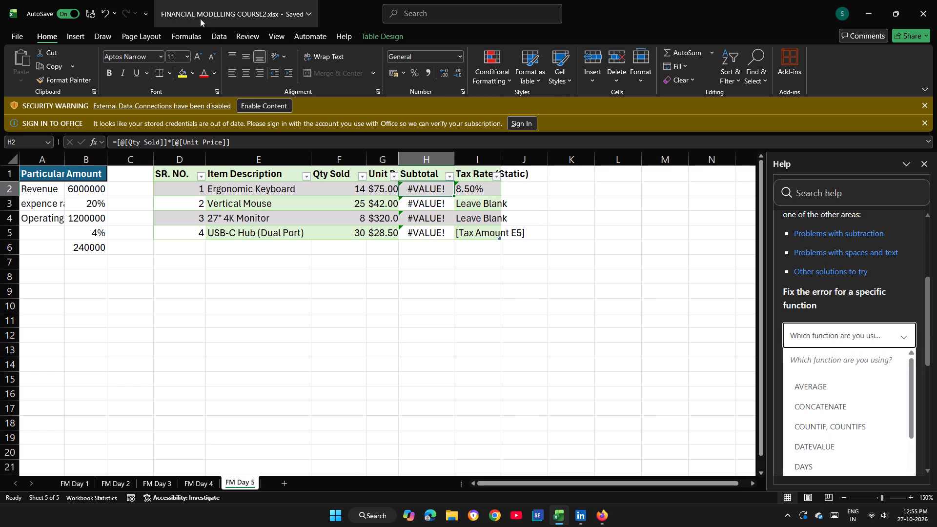
Show the sheet's formulas in the cells and examine the item table's Subtotal formulas.
{"action": "left_click", "coordinate": [195, 36]}
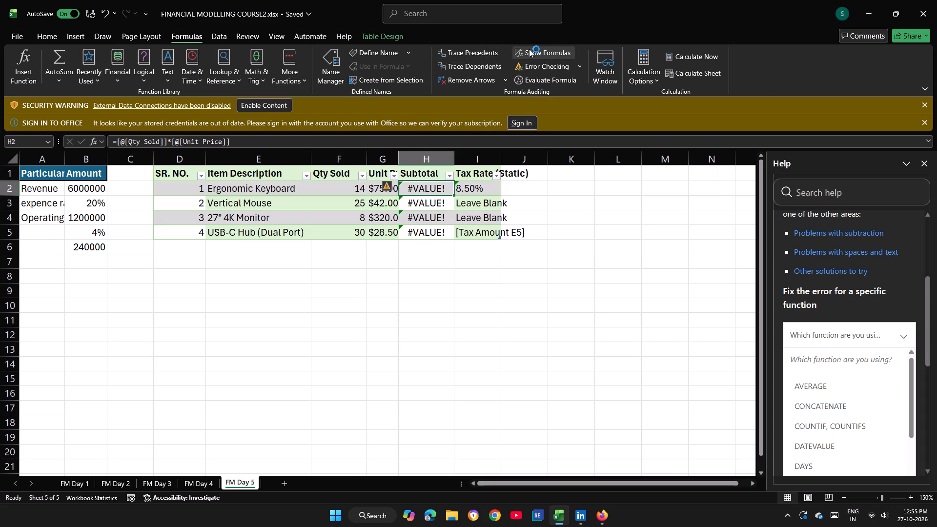
{"action": "left_click", "coordinate": [540, 49]}
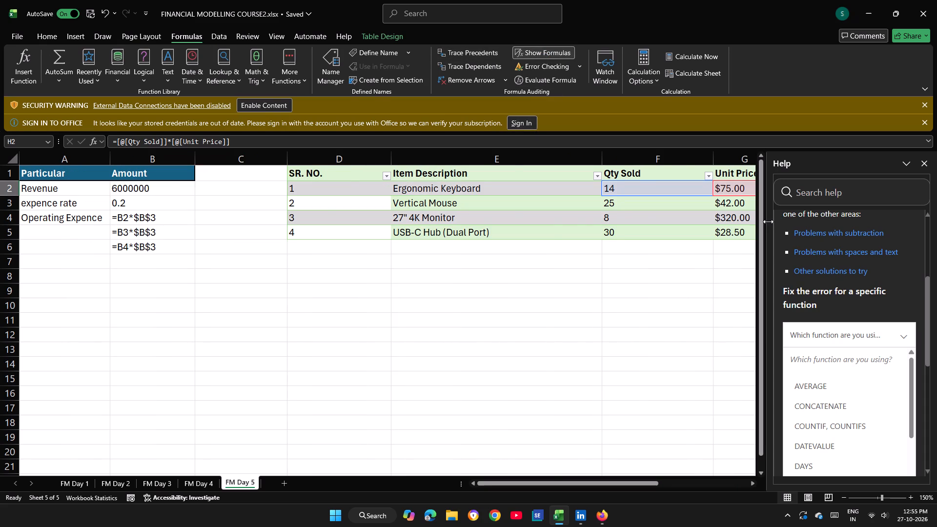
{"action": "key", "text": "Right"}
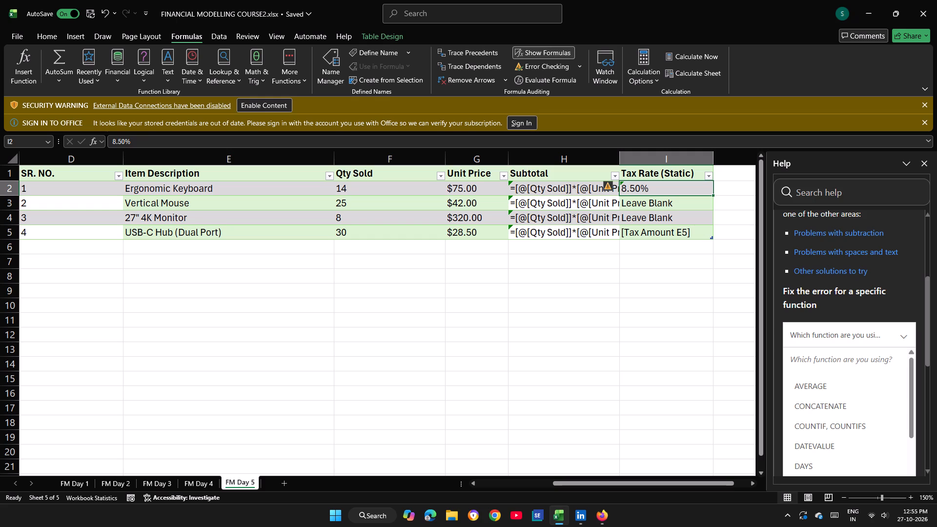
{"action": "left_click", "coordinate": [591, 199]}
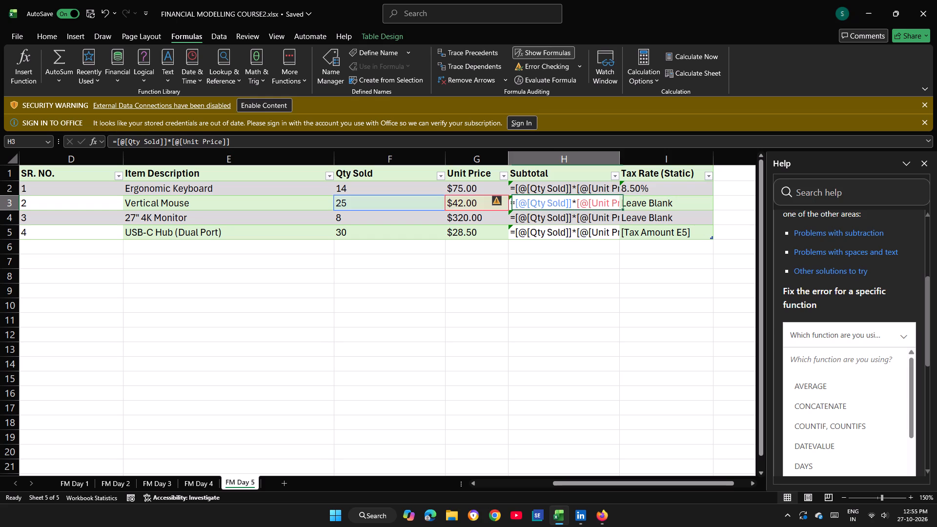
Clear the Subtotal formulas from all four item rows, H2 to H5.
{"action": "left_click", "coordinate": [591, 182]}
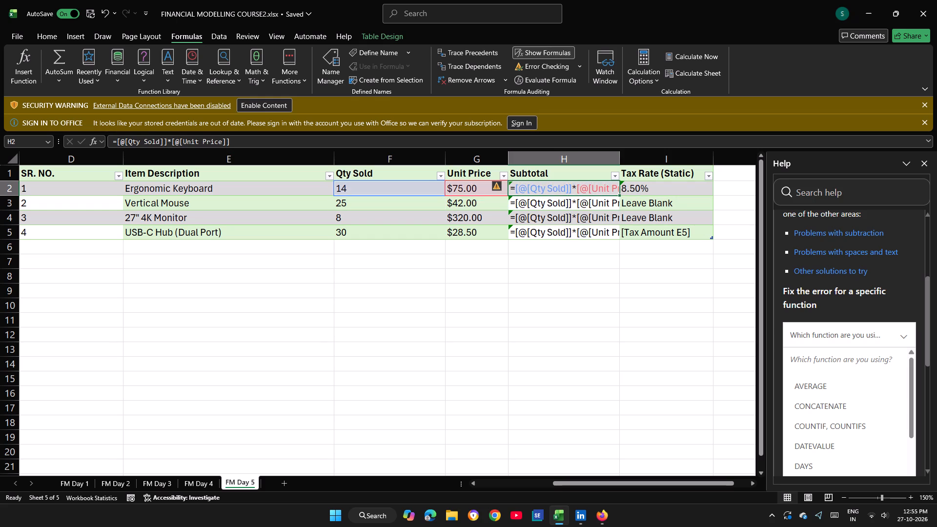
{"action": "left_click_drag", "start_coordinate": [618, 196], "coordinate": [621, 238]}
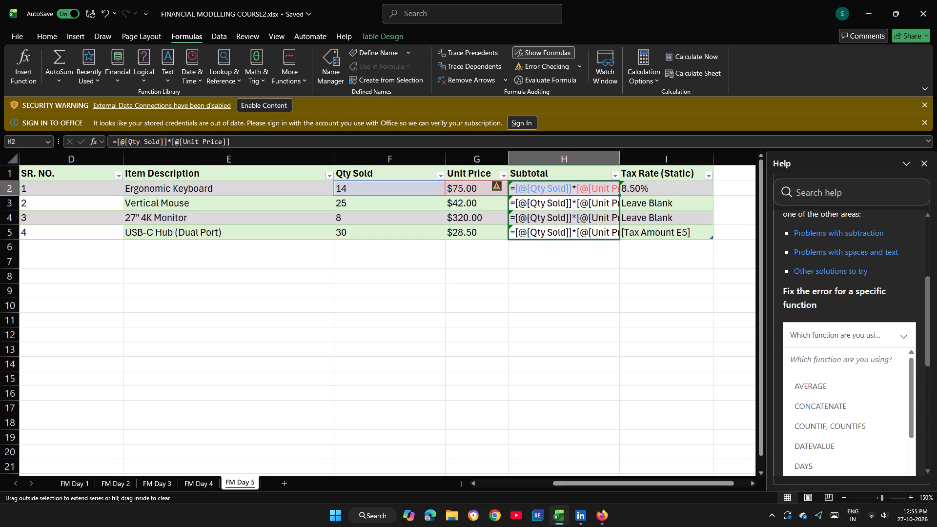
{"action": "left_click_drag", "start_coordinate": [621, 238], "coordinate": [622, 238]}
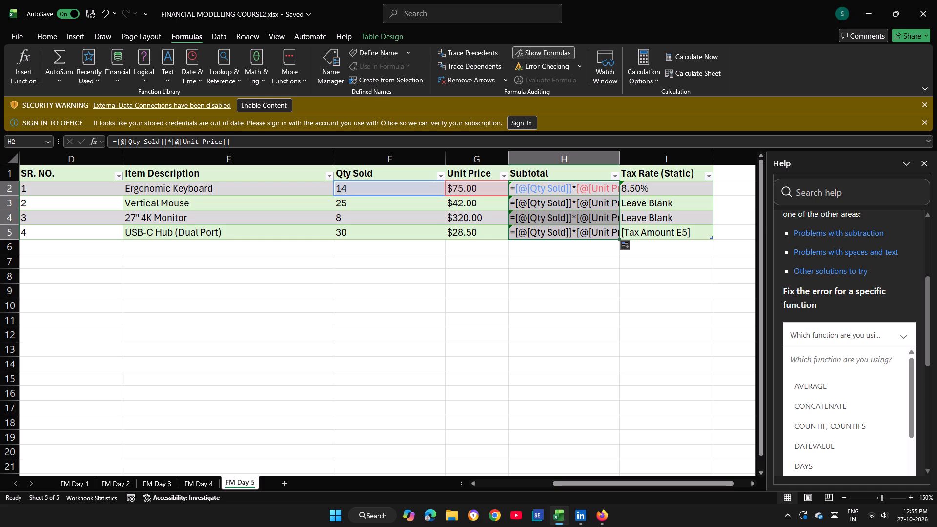
{"action": "key", "text": "BackSpace"}
{"action": "key", "text": "BackSpace"}
{"action": "key", "text": "BackSpace"}
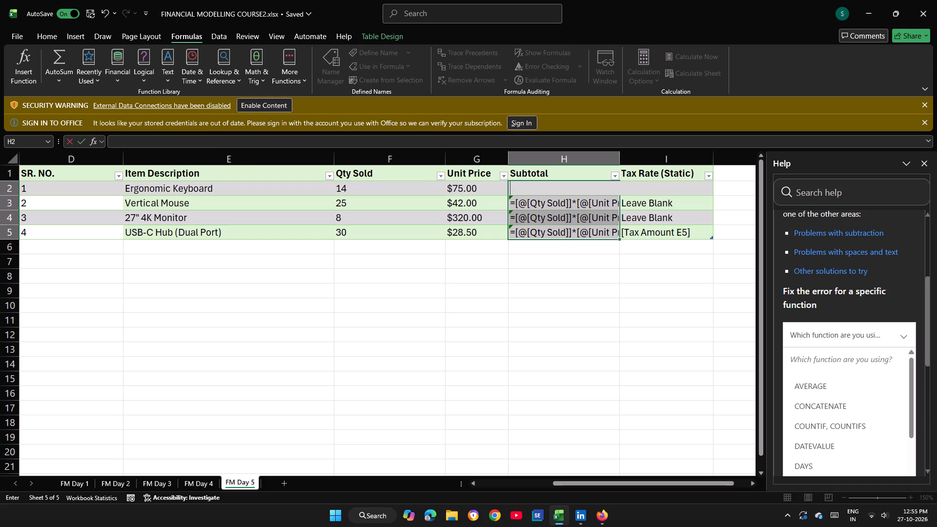
{"action": "left_click", "coordinate": [586, 205]}
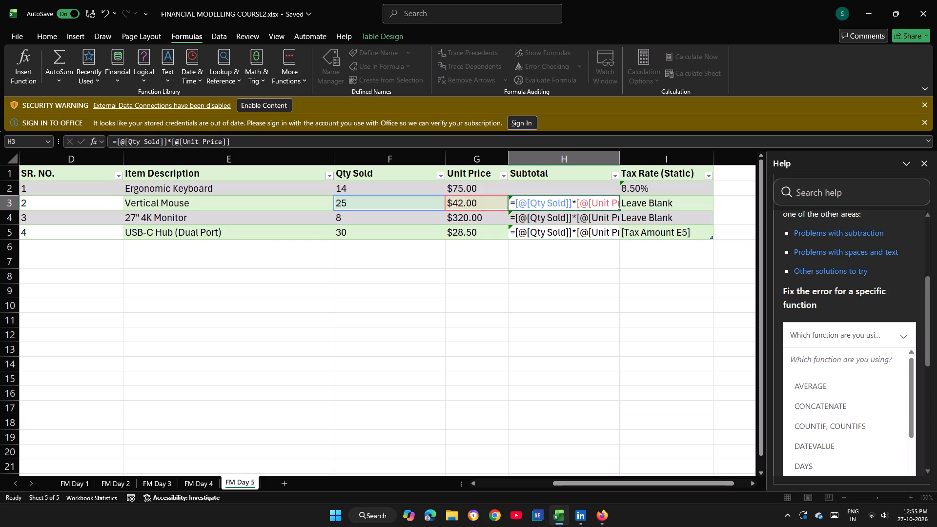
{"action": "left_click", "coordinate": [593, 205]}
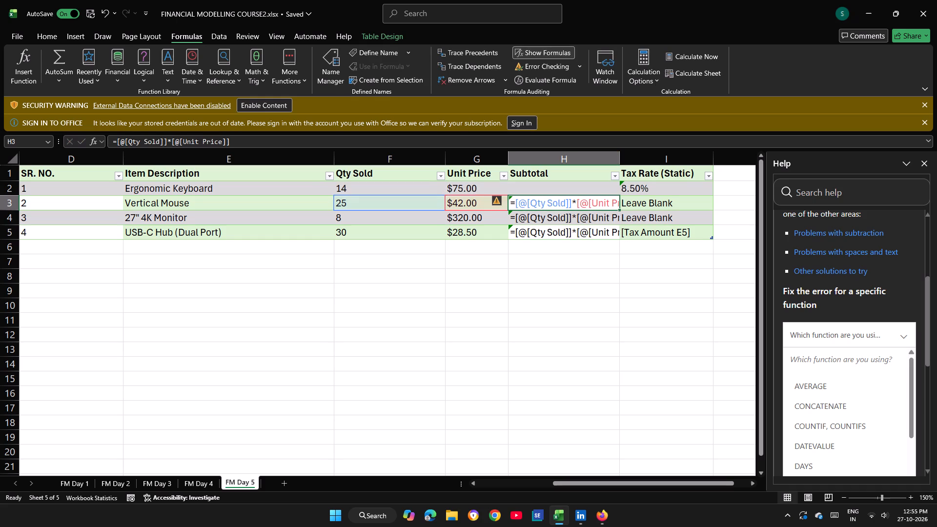
{"action": "left_click", "coordinate": [519, 202]}
{"action": "key", "text": "BackSpace"}
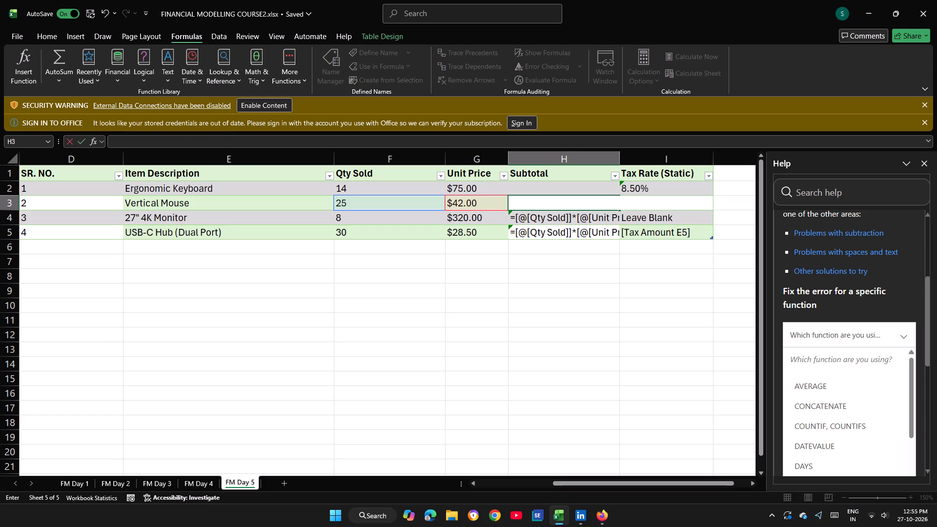
{"action": "left_click", "coordinate": [539, 223]}
{"action": "key", "text": "BackSpace"}
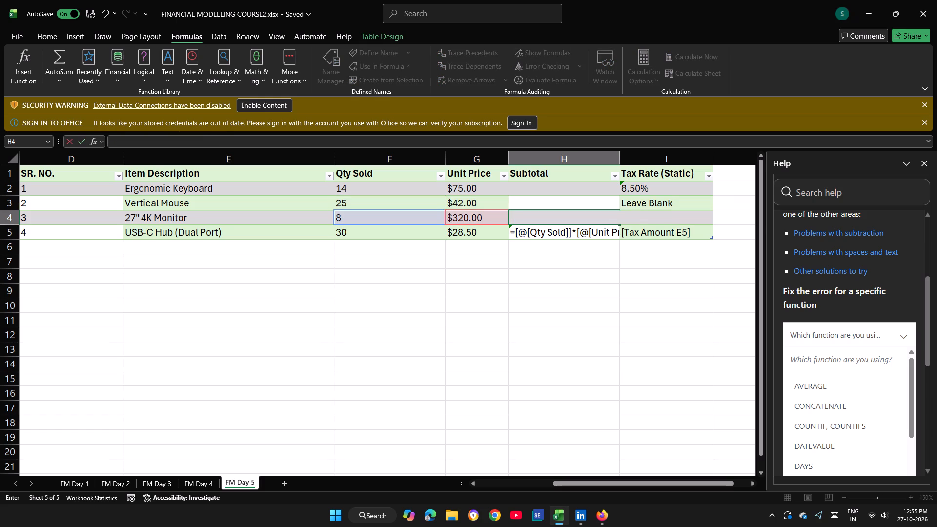
{"action": "left_click", "coordinate": [544, 238]}
{"action": "key", "text": "BackSpace"}
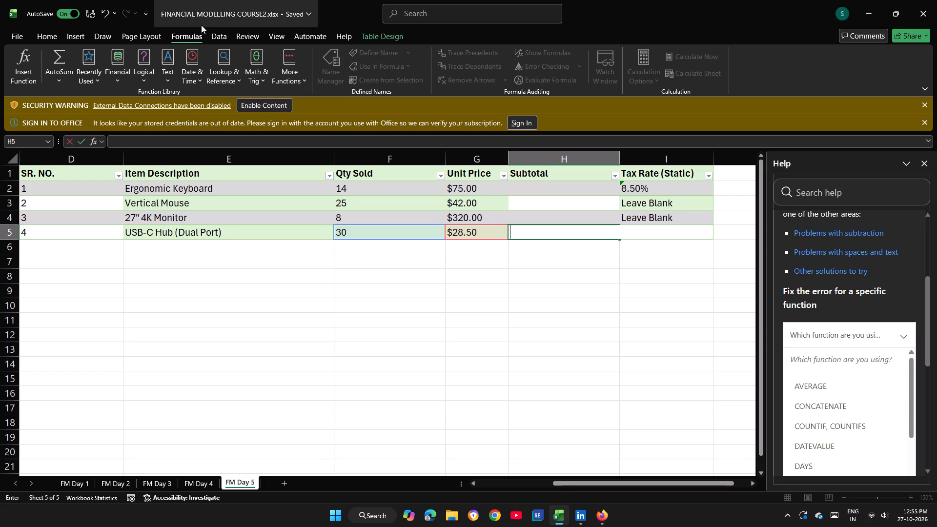
{"action": "left_click", "coordinate": [178, 31]}
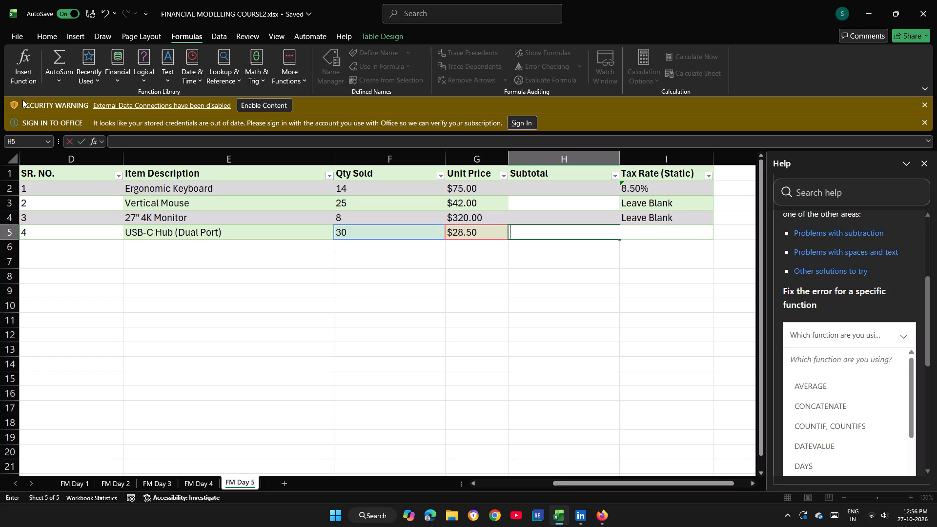
{"action": "left_click", "coordinate": [297, 289]}
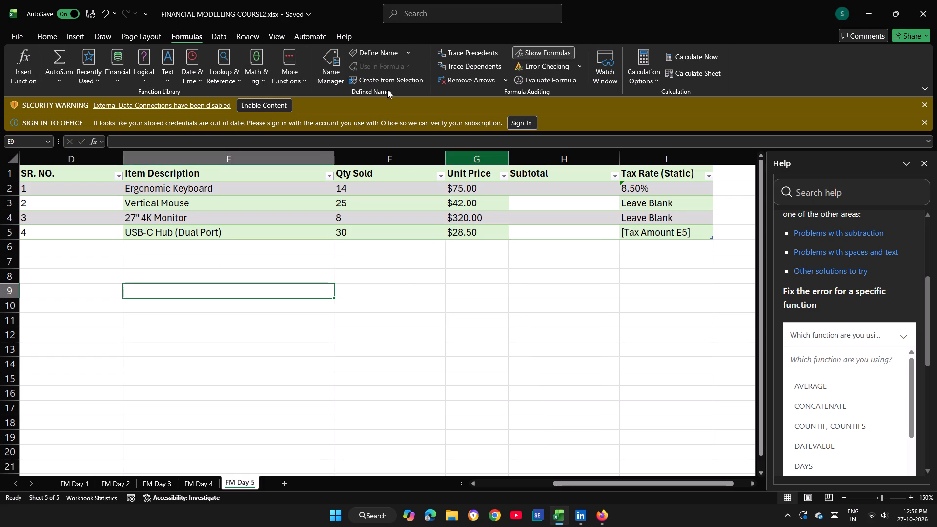
Switch off the formula display so the cells show values again.
{"action": "left_click", "coordinate": [566, 54]}
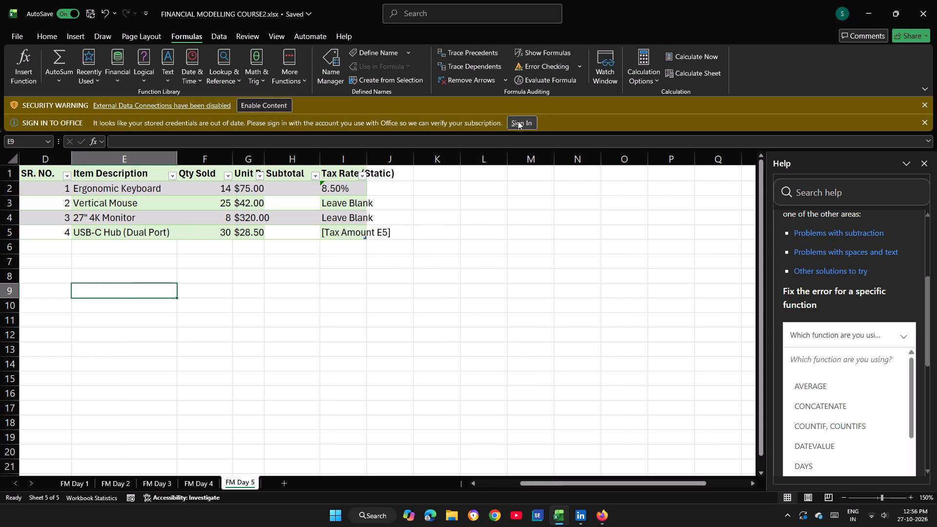
Autofit the width of column G to show the Unit Price header and prices in full.
{"action": "left_click", "coordinate": [300, 188]}
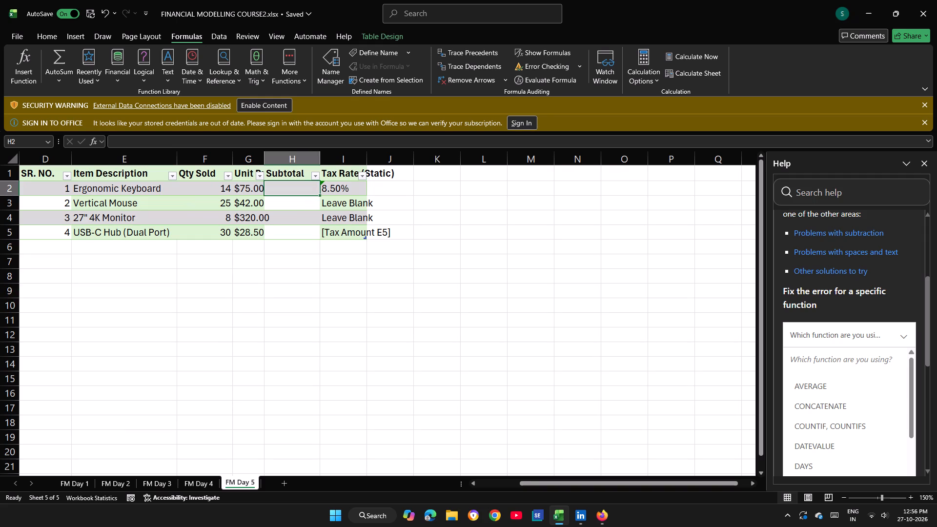
{"action": "left_click", "coordinate": [263, 176]}
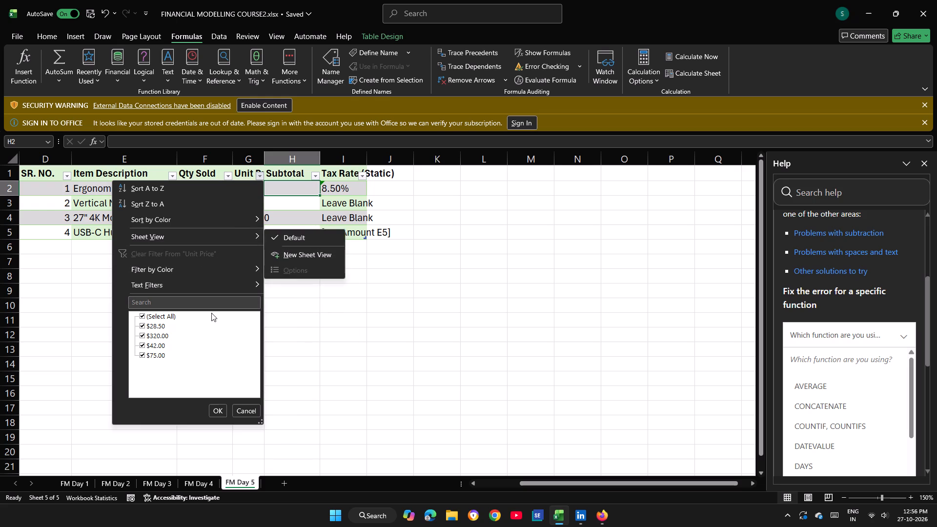
{"action": "left_click", "coordinate": [244, 406]}
{"action": "left_click", "coordinate": [249, 195]}
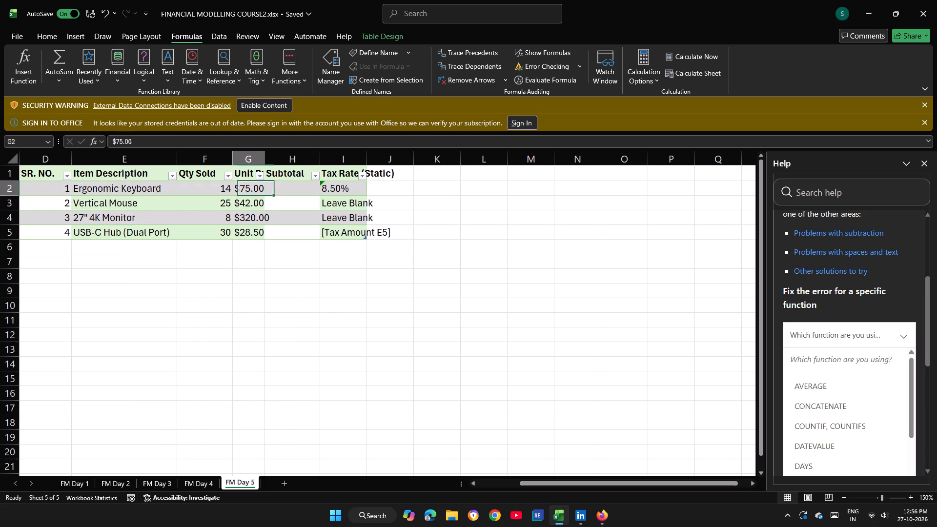
{"action": "left_click", "coordinate": [241, 179]}
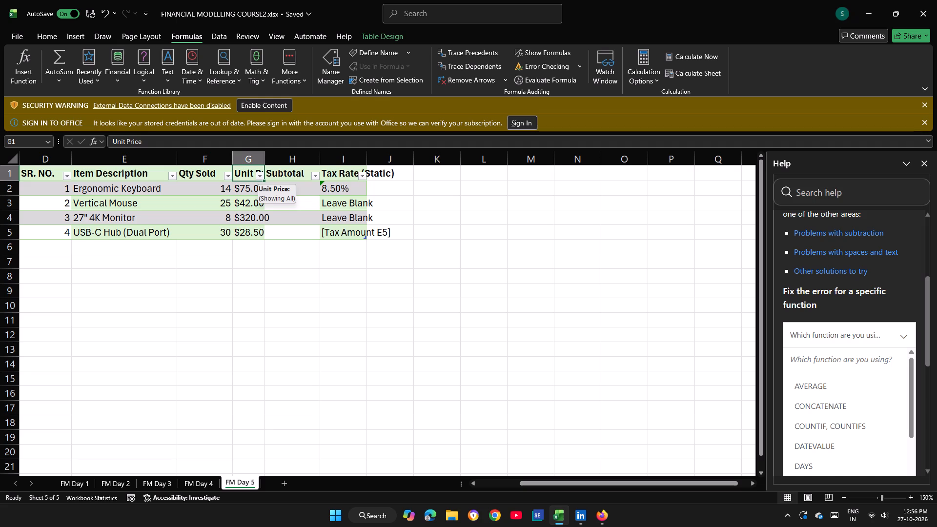
{"action": "double_click", "coordinate": [269, 156]}
{"action": "double_click", "coordinate": [264, 158]}
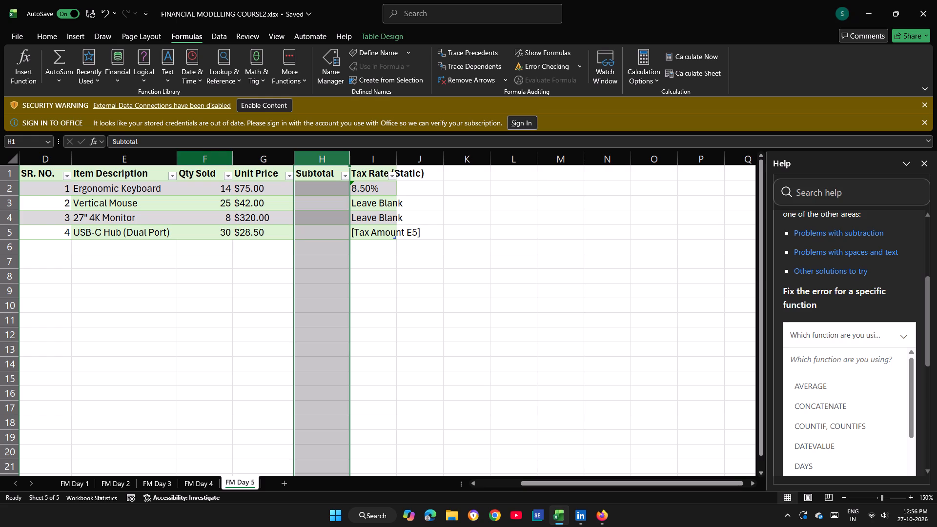
Apply the Currency number format to the Unit Price cells G2 to G5.
{"action": "left_click", "coordinate": [243, 203]}
{"action": "left_click", "coordinate": [247, 193]}
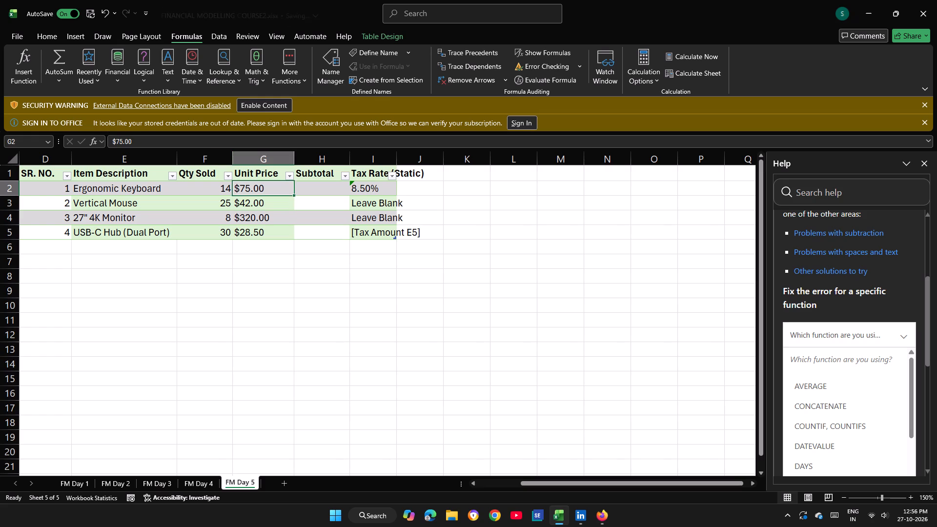
{"action": "left_click", "coordinate": [242, 189]}
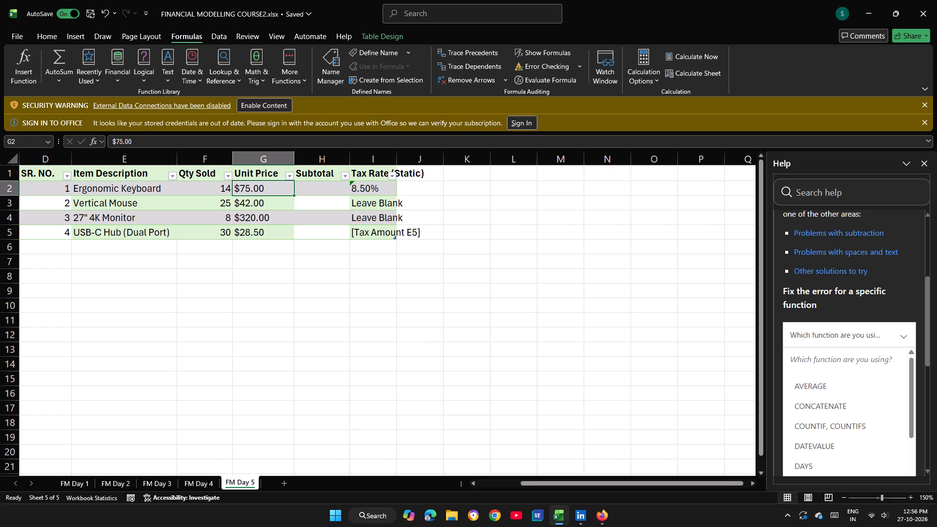
{"action": "left_click_drag", "start_coordinate": [281, 189], "coordinate": [274, 231]}
{"action": "left_click", "coordinate": [300, 246]}
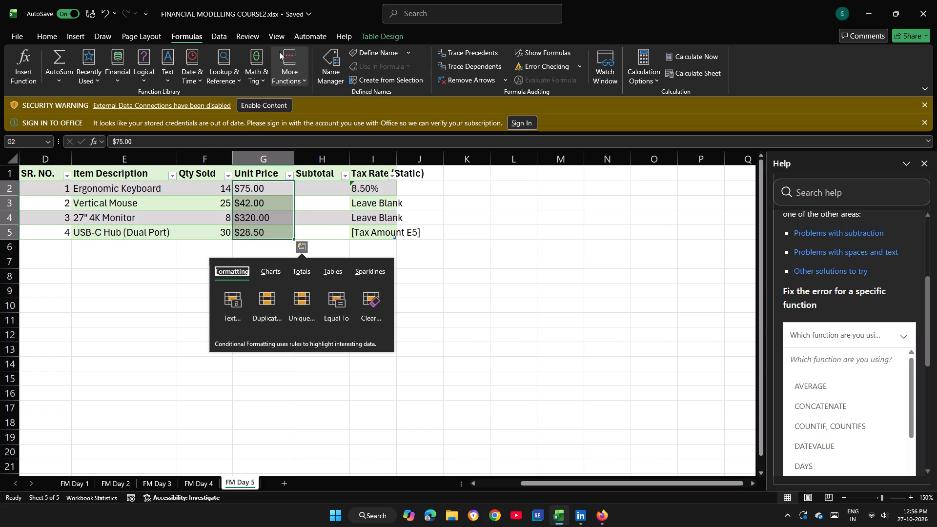
{"action": "left_click", "coordinate": [99, 33]}
{"action": "left_click", "coordinate": [86, 33]}
{"action": "left_click", "coordinate": [47, 37]}
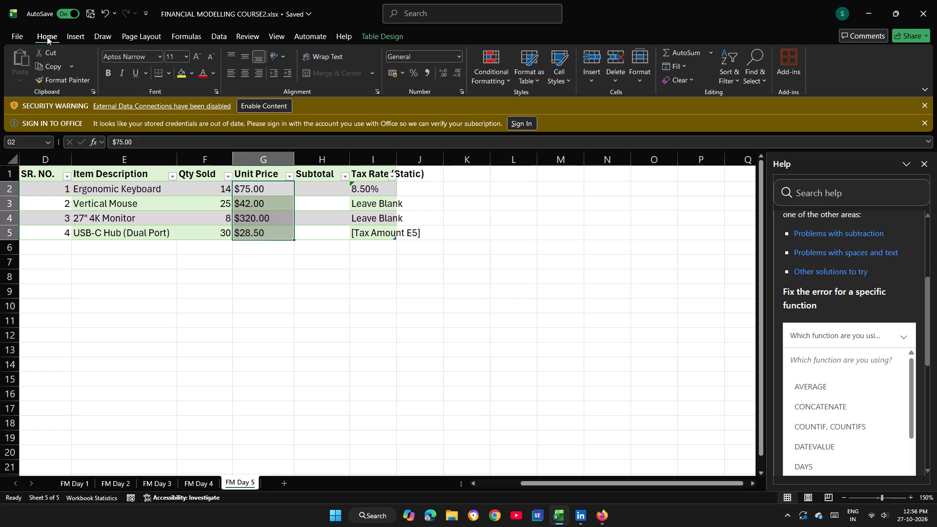
{"action": "left_click", "coordinate": [455, 55]}
{"action": "left_click", "coordinate": [460, 56]}
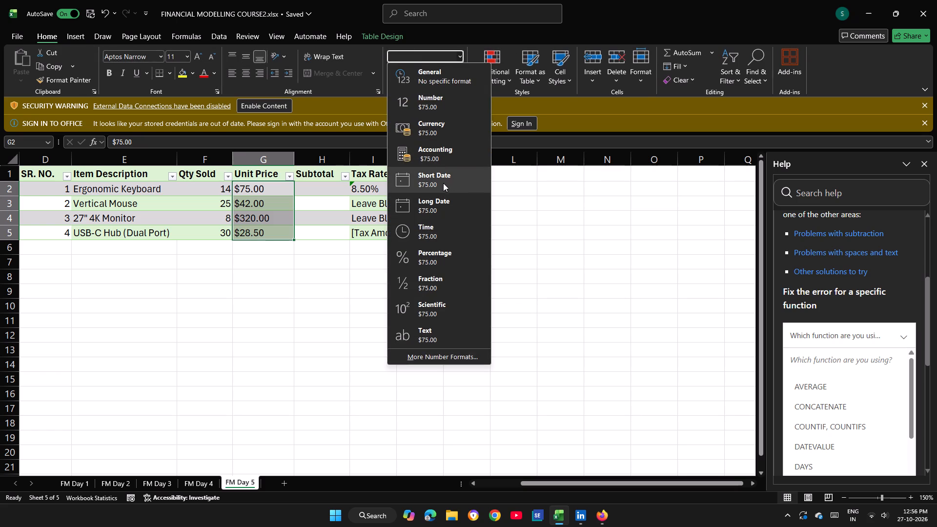
{"action": "right_click", "coordinate": [426, 133]}
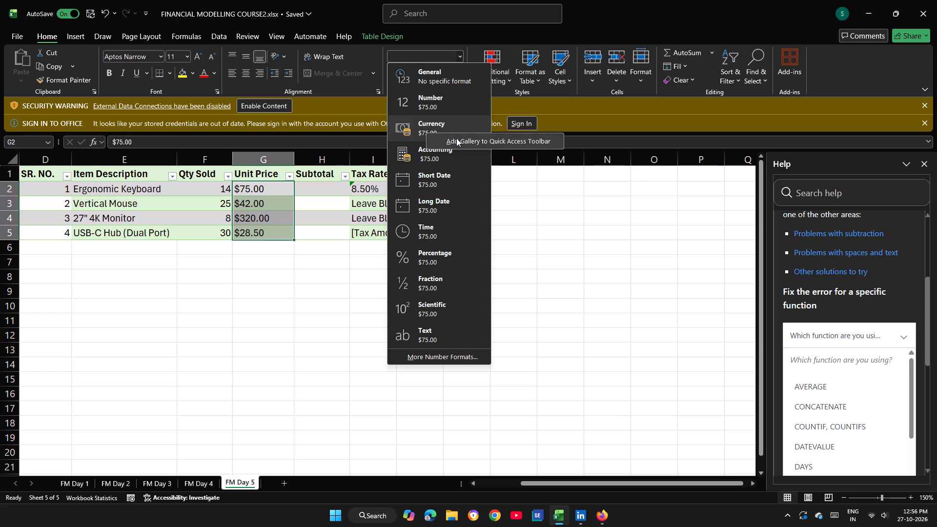
{"action": "left_click", "coordinate": [432, 124]}
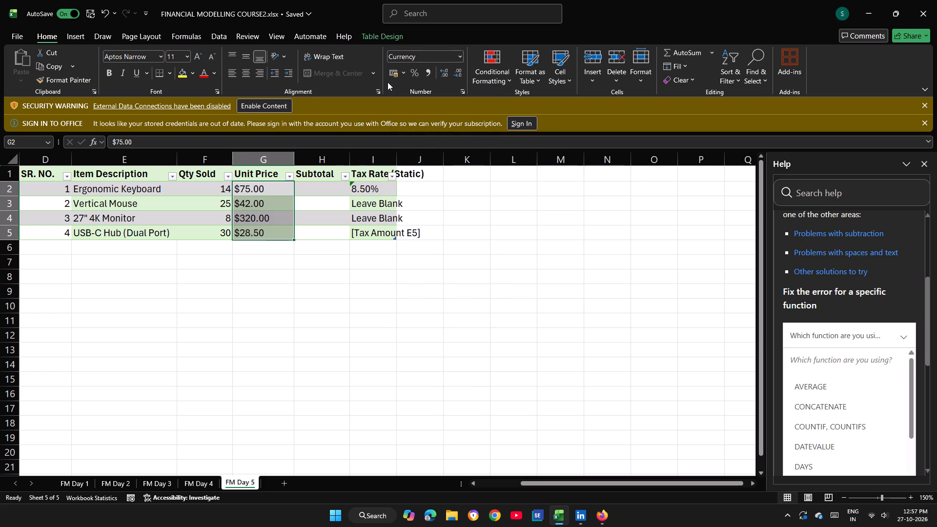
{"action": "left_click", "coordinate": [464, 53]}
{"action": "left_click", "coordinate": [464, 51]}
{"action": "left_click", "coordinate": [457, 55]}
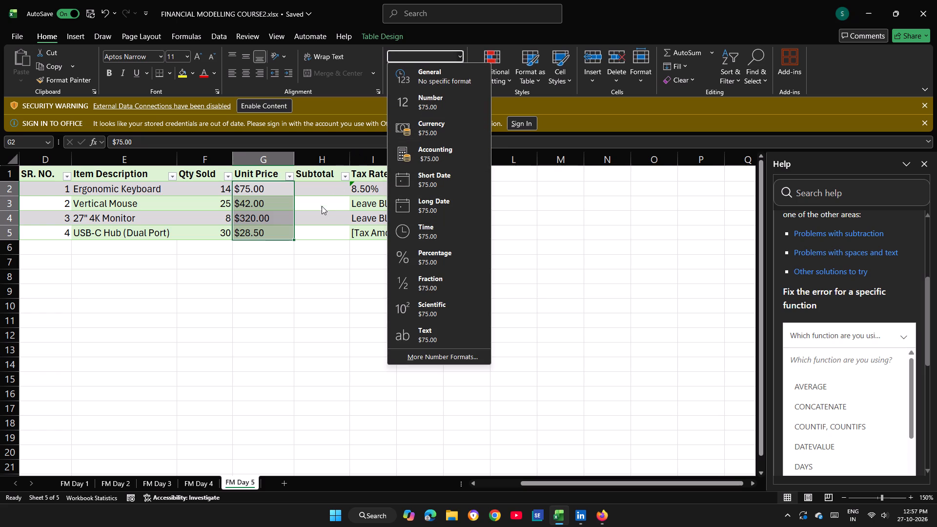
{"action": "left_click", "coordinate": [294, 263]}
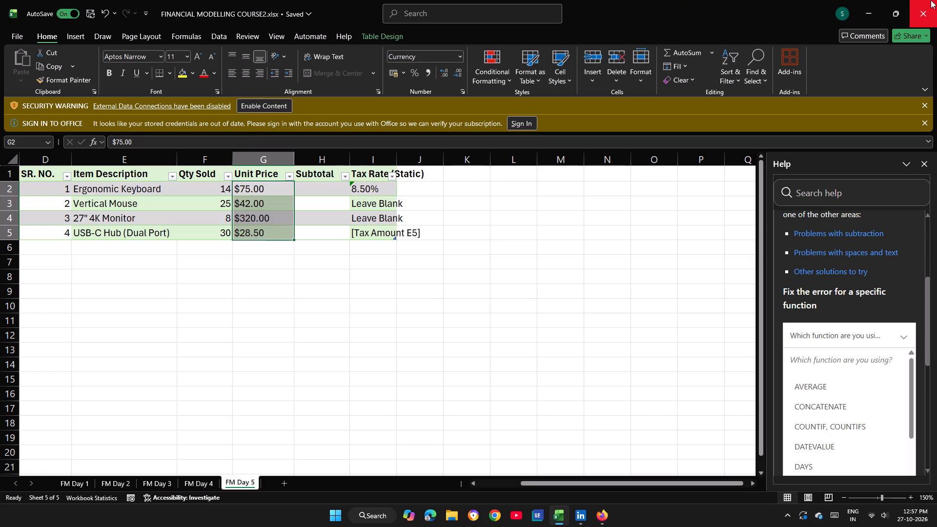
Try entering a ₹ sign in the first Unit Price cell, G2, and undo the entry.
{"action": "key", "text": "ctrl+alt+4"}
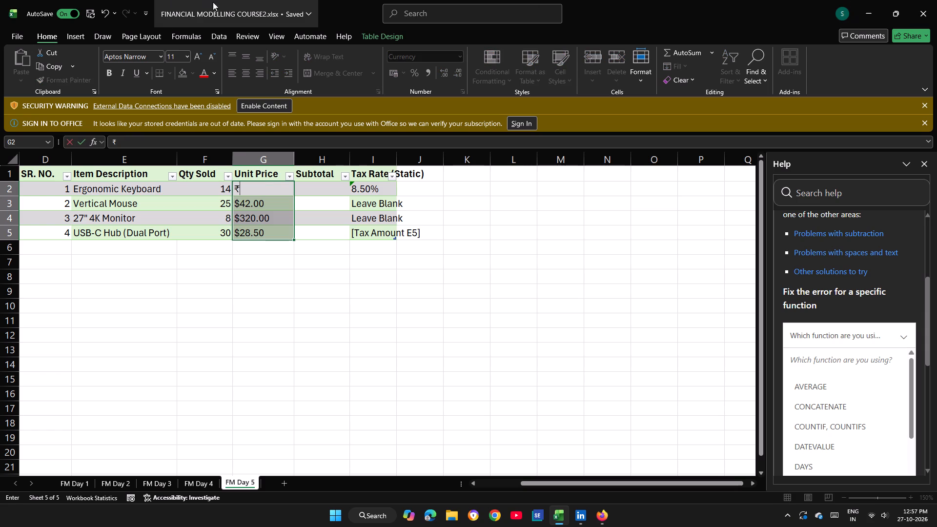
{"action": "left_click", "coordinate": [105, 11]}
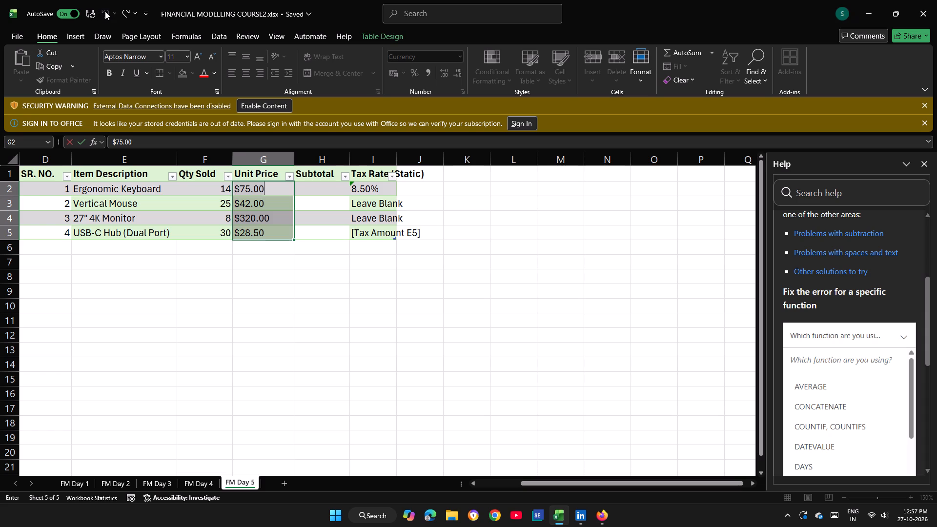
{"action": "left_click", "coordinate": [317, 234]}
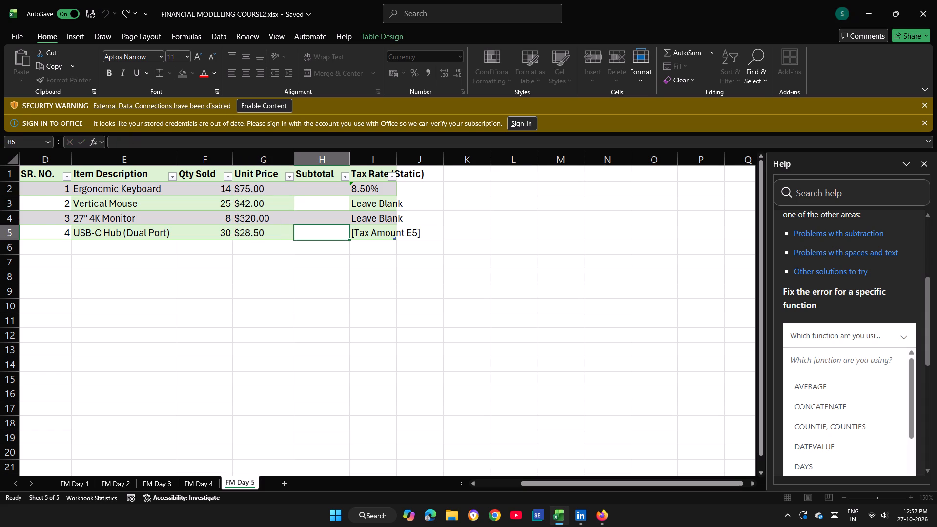
Enter a Subtotal formula in H2 that multiplies Qty Sold by Unit Price for the same row.
{"action": "left_click", "coordinate": [308, 191]}
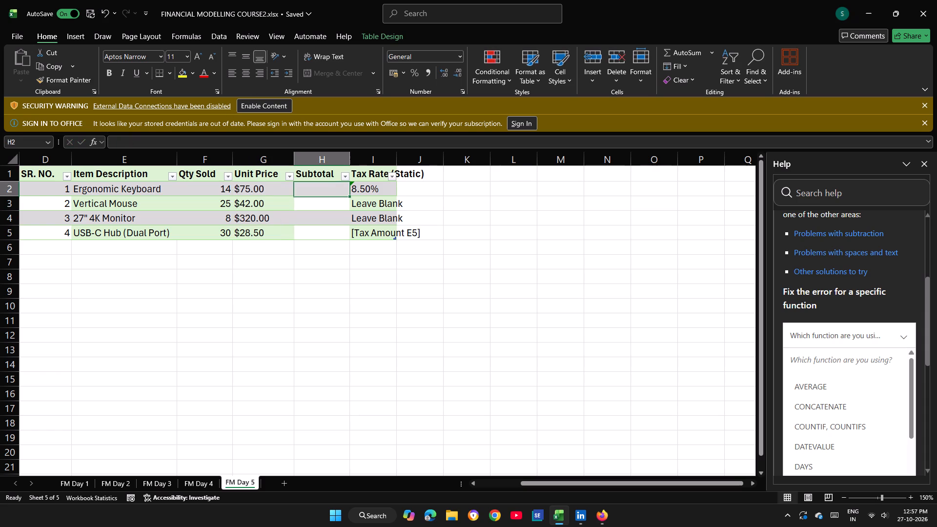
{"action": "key", "text": "equal"}
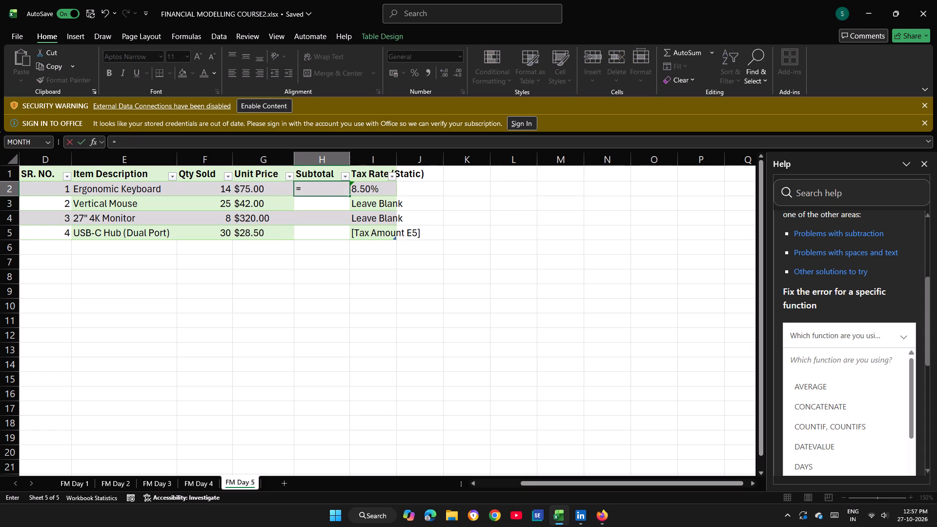
{"action": "left_click", "coordinate": [218, 189]}
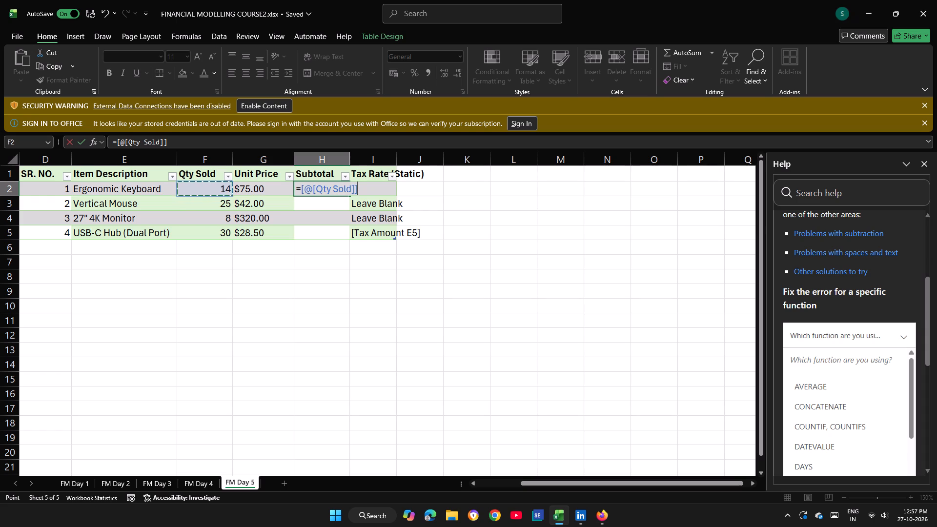
{"action": "key", "text": "shift+asterisk"}
{"action": "left_click", "coordinate": [252, 183]}
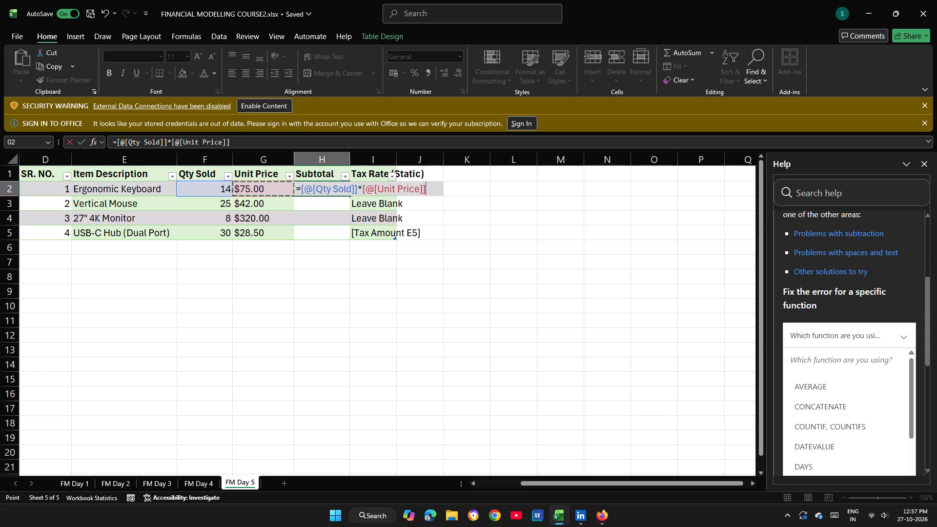
{"action": "key", "text": "Return"}
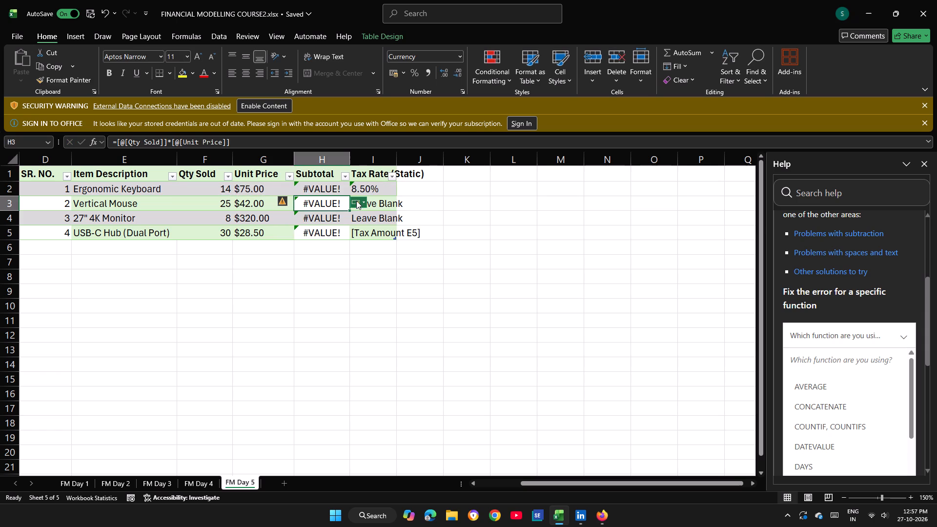
Undo the calculated column so the Subtotal formula stays only in H2.
{"action": "left_click", "coordinate": [356, 201]}
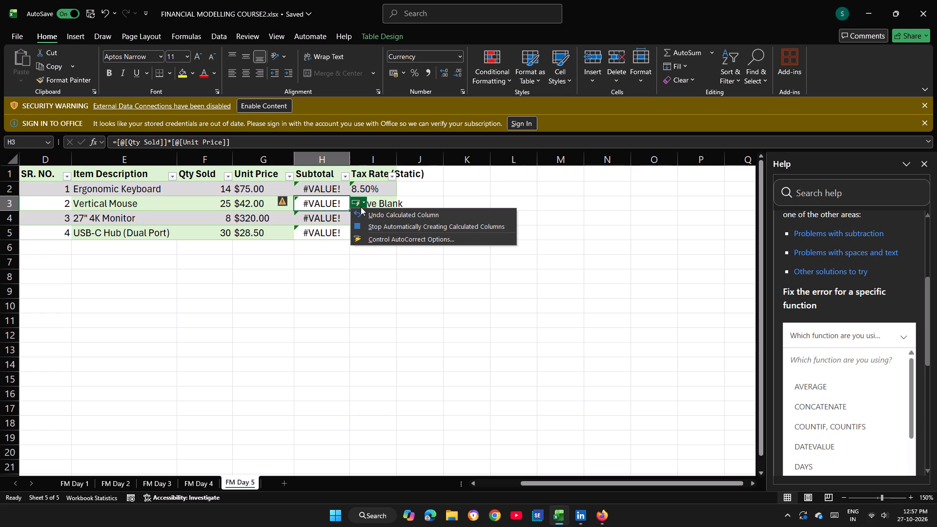
{"action": "left_click", "coordinate": [362, 214]}
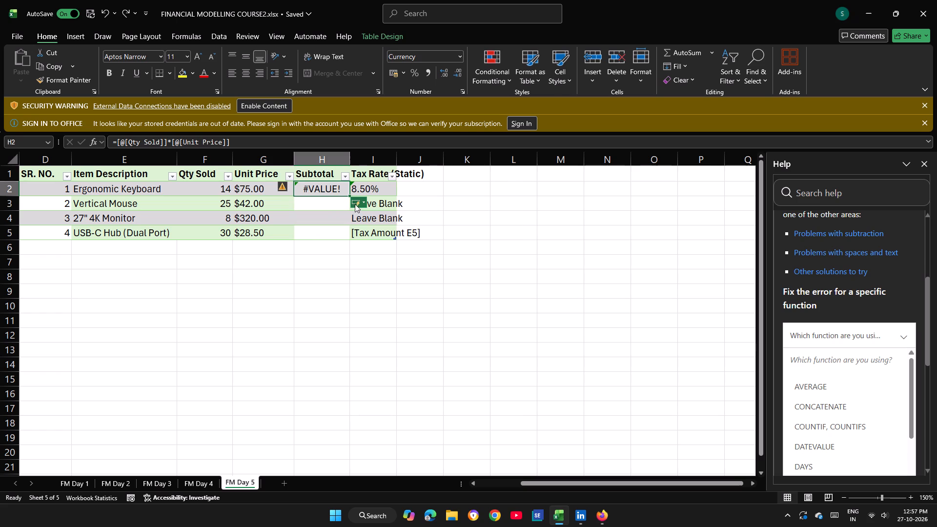
Stop automatically creating calculated columns in tables.
{"action": "left_click", "coordinate": [355, 204]}
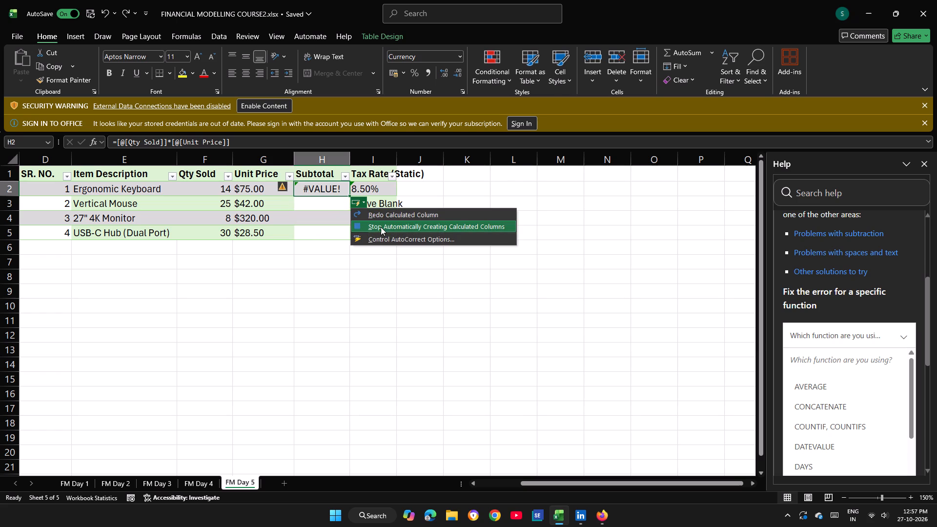
{"action": "left_click", "coordinate": [381, 226]}
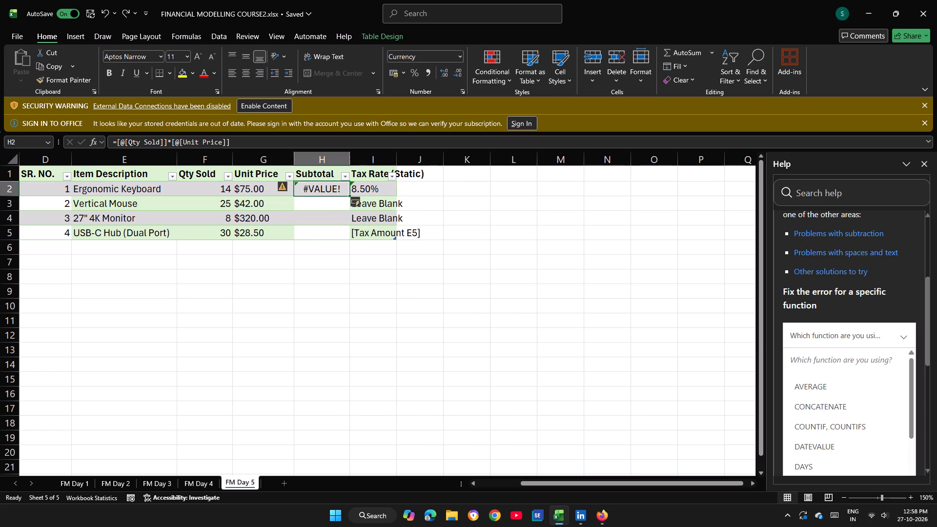
In the AutoCorrect options, turn off replacing internet and network paths with hyperlinks and including new rows and columns in tables.
{"action": "left_click", "coordinate": [356, 204]}
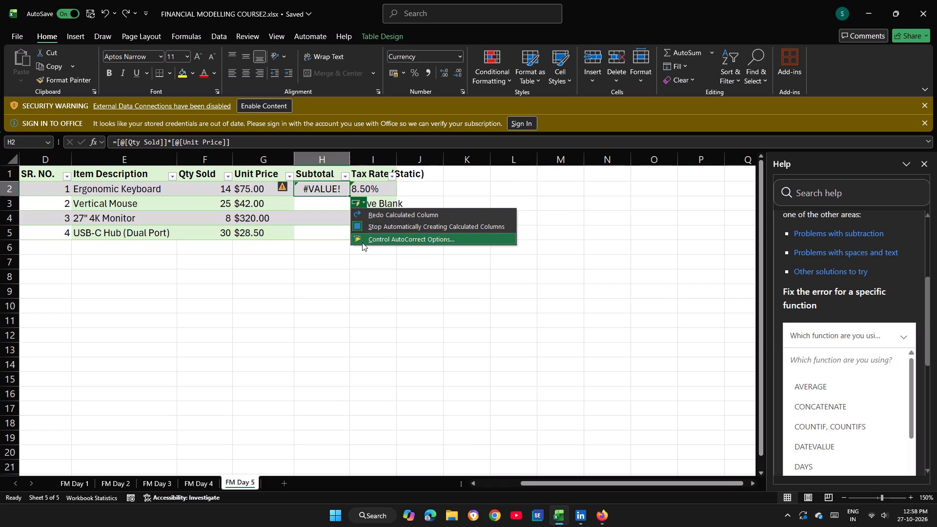
{"action": "left_click", "coordinate": [362, 243]}
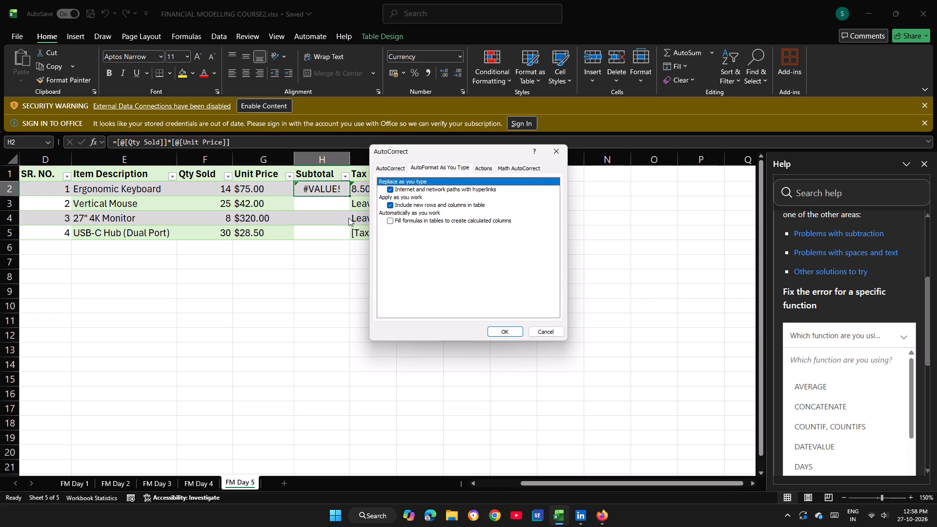
{"action": "left_click", "coordinate": [387, 190]}
{"action": "left_click_drag", "start_coordinate": [387, 204], "coordinate": [409, 227]}
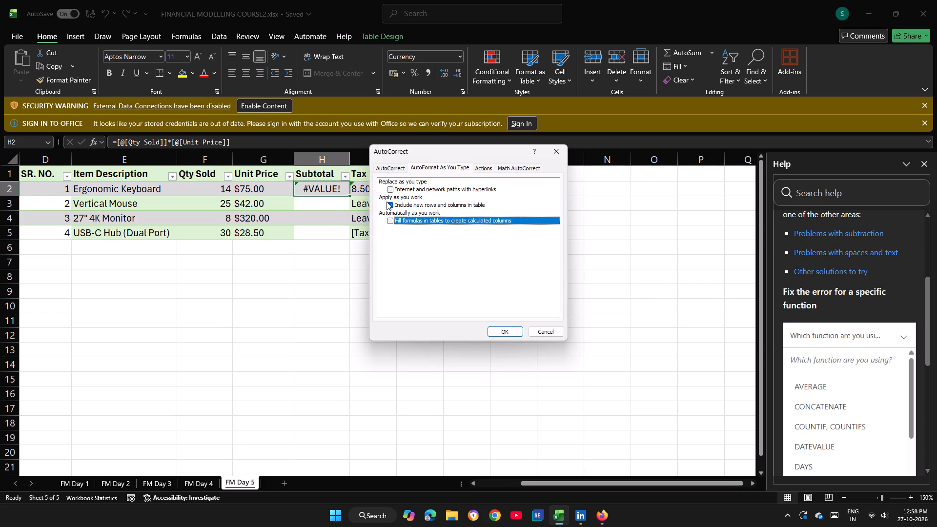
{"action": "left_click", "coordinate": [387, 202]}
{"action": "left_click", "coordinate": [391, 204]}
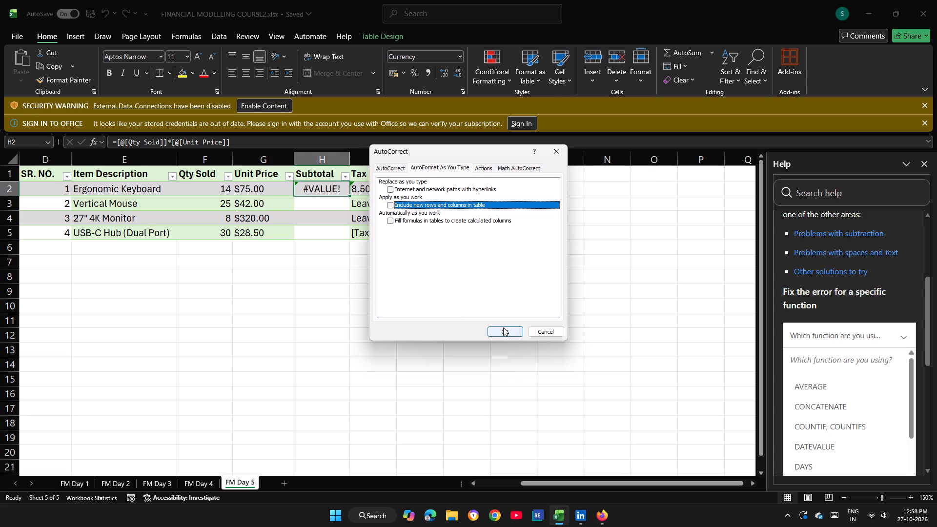
{"action": "left_click", "coordinate": [504, 329]}
Examine the Subtotal formula in H2 and the empty Subtotal cell below it.
{"action": "left_click", "coordinate": [323, 191]}
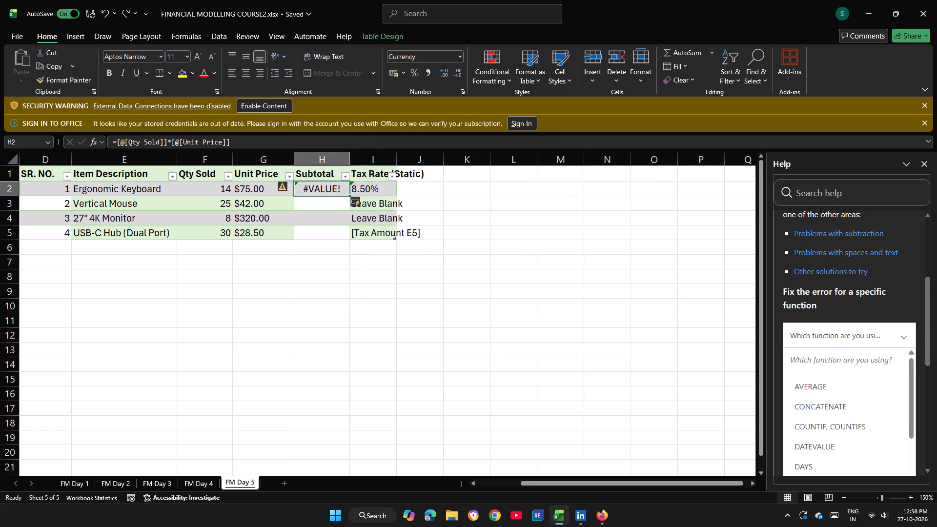
{"action": "left_click", "coordinate": [330, 188]}
{"action": "right_click", "coordinate": [330, 188]}
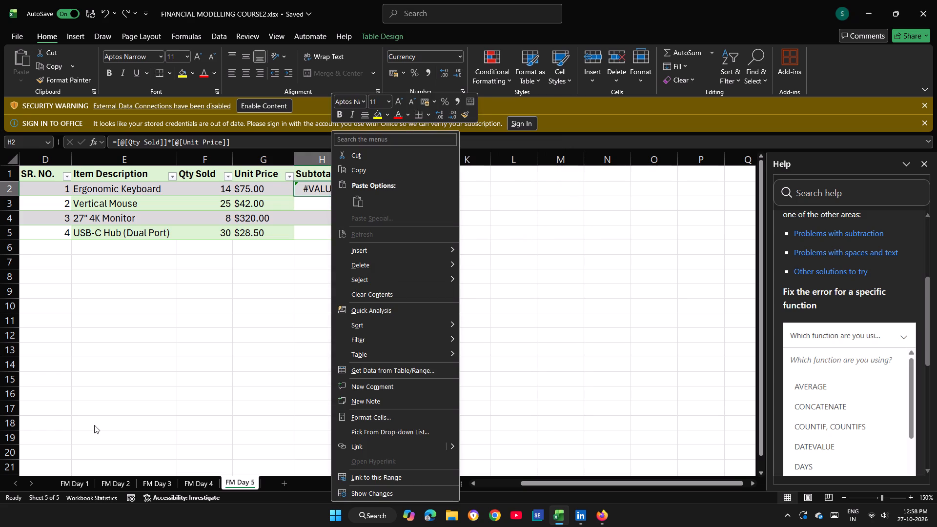
{"action": "left_click_drag", "start_coordinate": [95, 425], "coordinate": [120, 437]}
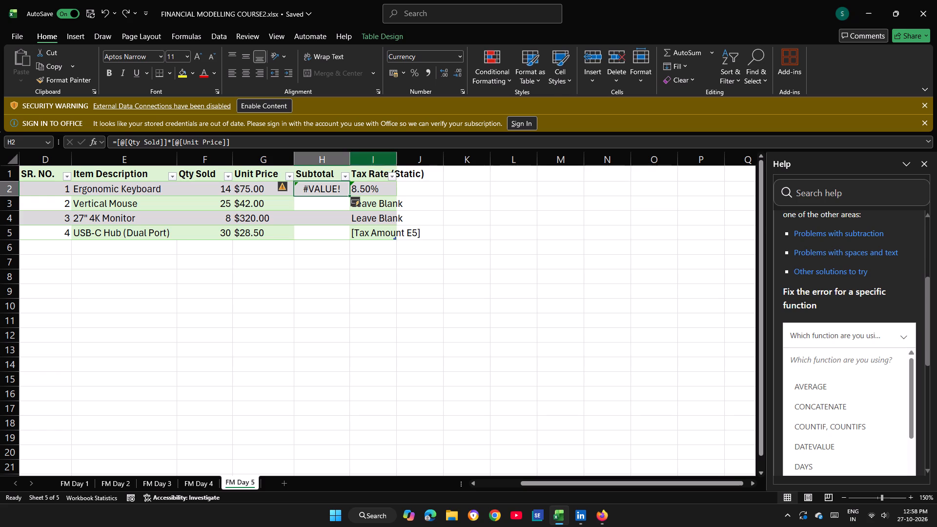
{"action": "left_click", "coordinate": [245, 145]}
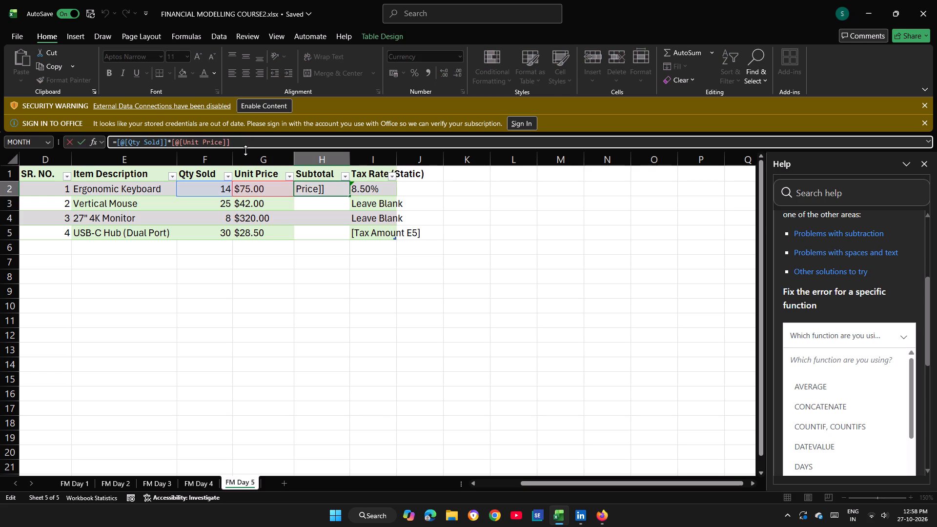
{"action": "left_click", "coordinate": [326, 214]}
{"action": "left_click", "coordinate": [317, 207]}
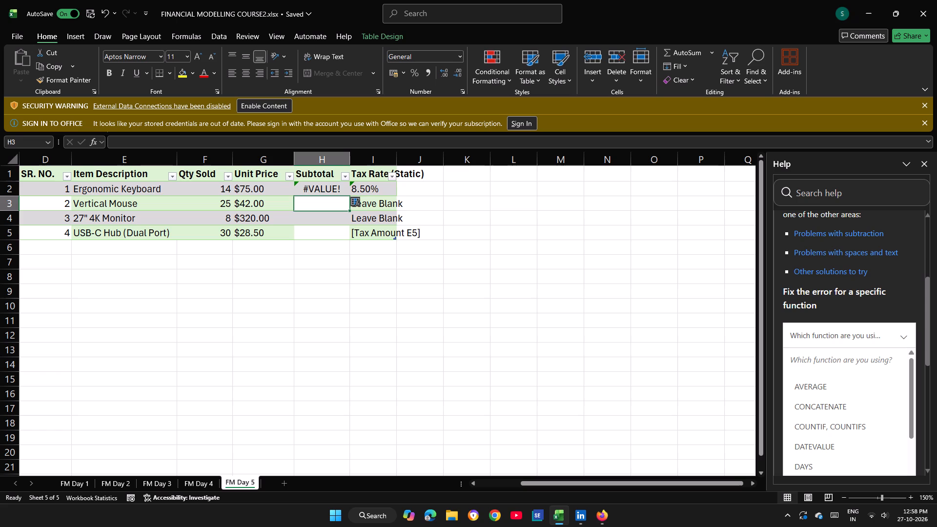
{"action": "left_click", "coordinate": [353, 204]}
{"action": "left_click", "coordinate": [317, 182]}
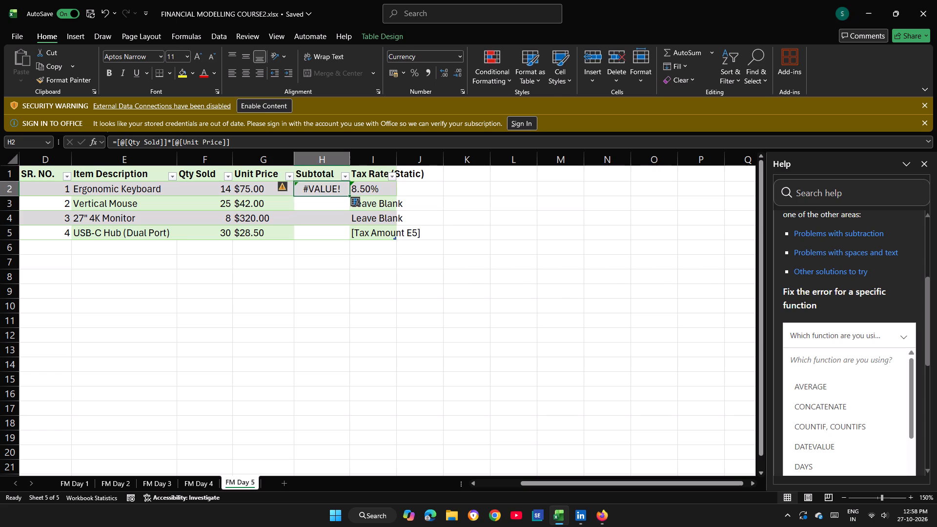
Fill the Subtotal header and first-row formula, H1 and H2, down through H5.
{"action": "left_click_drag", "start_coordinate": [335, 190], "coordinate": [341, 234]}
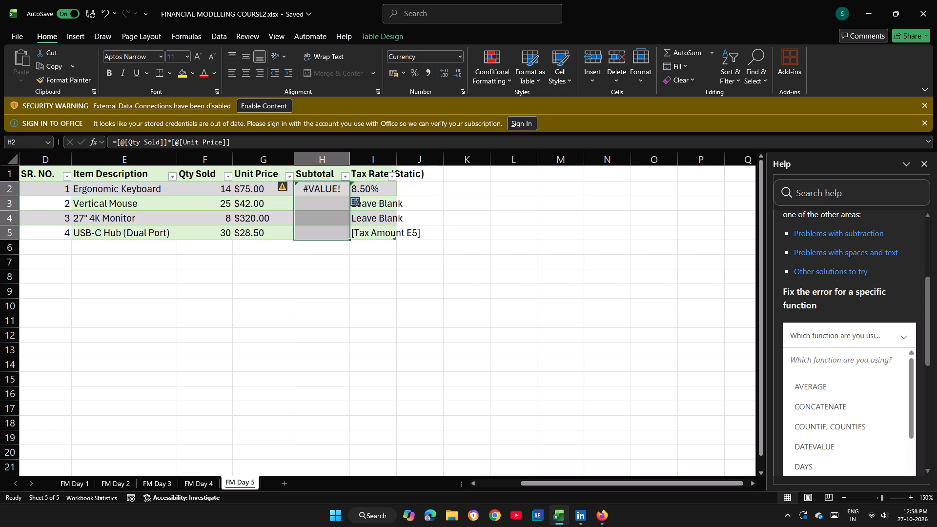
{"action": "left_click_drag", "start_coordinate": [335, 177], "coordinate": [335, 185]}
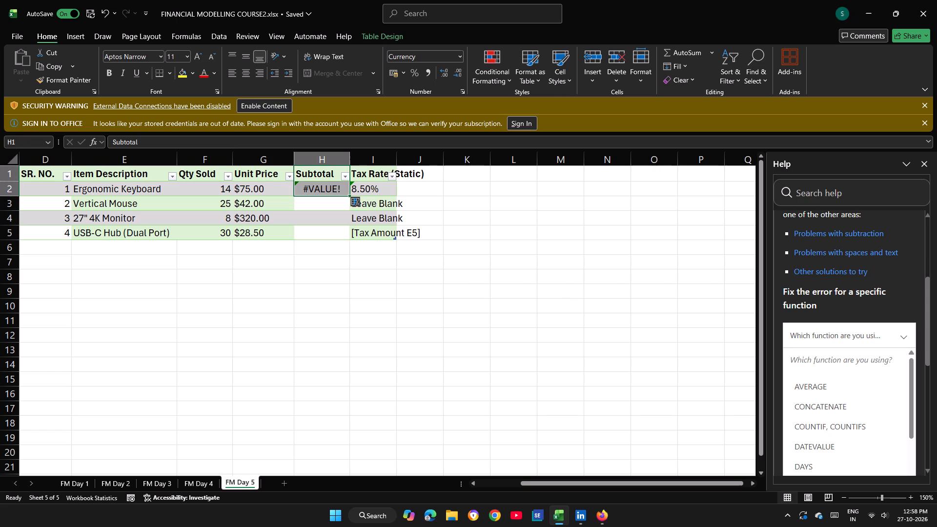
{"action": "left_click_drag", "start_coordinate": [348, 196], "coordinate": [355, 237]}
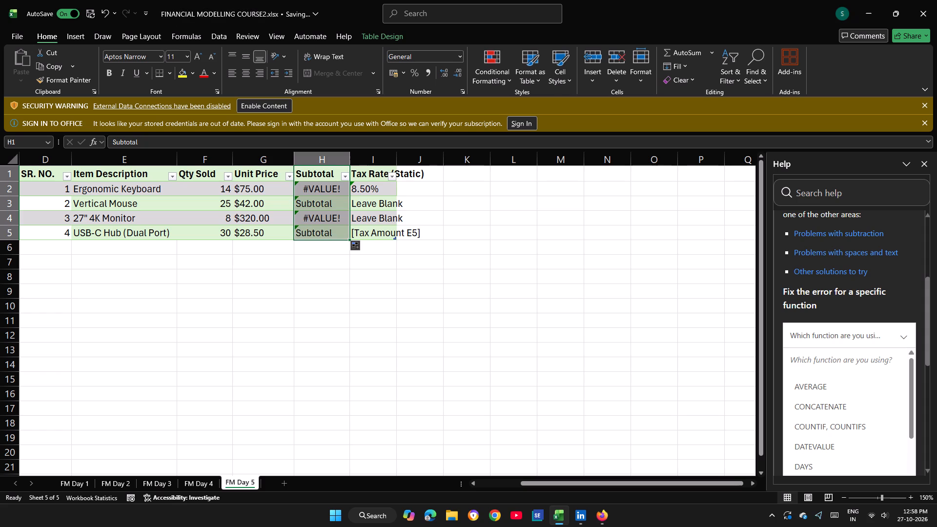
Clear the contents of the Subtotal column, H1 through H5, on the FM Day 5 sheet.
{"action": "key", "text": "Delete"}
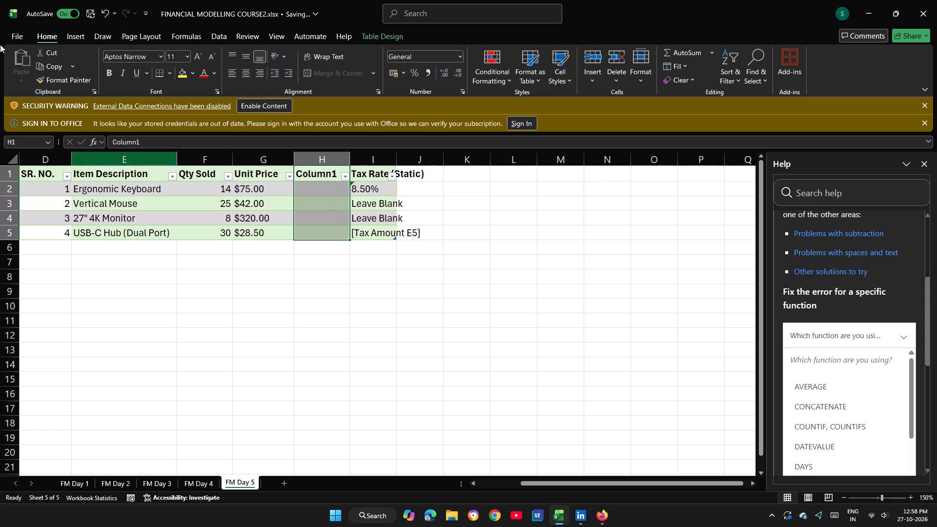
{"action": "left_click", "coordinate": [292, 292]}
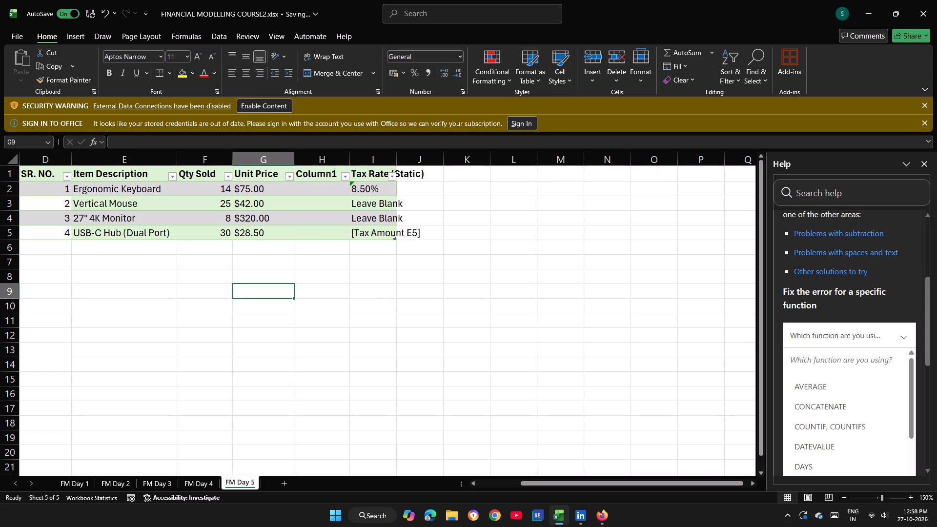
{"action": "left_click", "coordinate": [57, 163]}
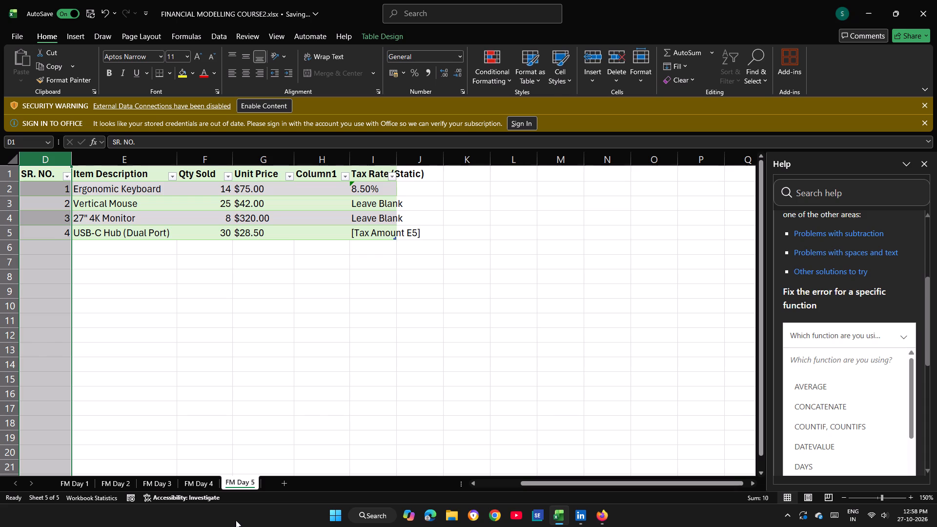
Add a new blank worksheet directly after the FM Day 4 sheet.
{"action": "left_click", "coordinate": [206, 481]}
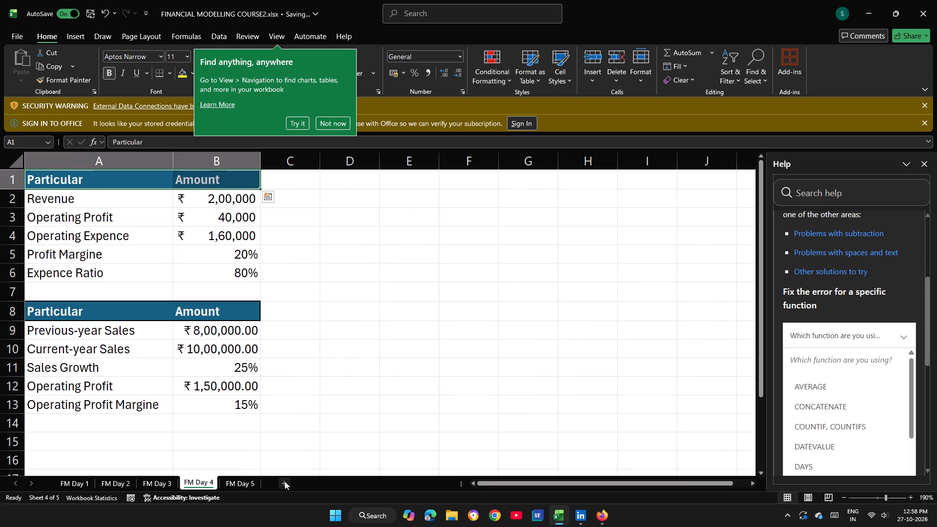
{"action": "left_click", "coordinate": [285, 481]}
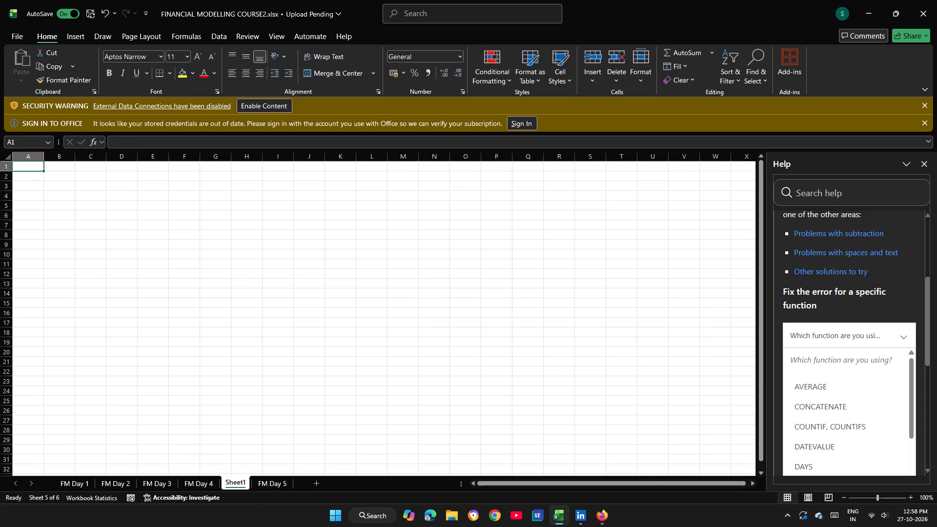
Start importing data from a PDF file, allow the external data connection, and select the FM Prashant folder inside the portfolio folder.
{"action": "scroll", "coordinate": [411, 356], "scroll_direction": "up", "scroll_amount": 3, "text": "ctrl"}
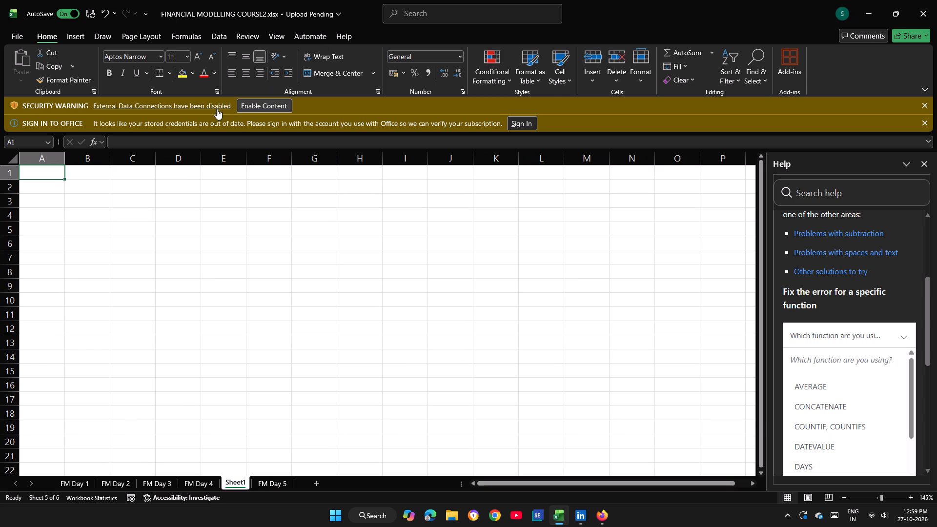
{"action": "left_click", "coordinate": [214, 38]}
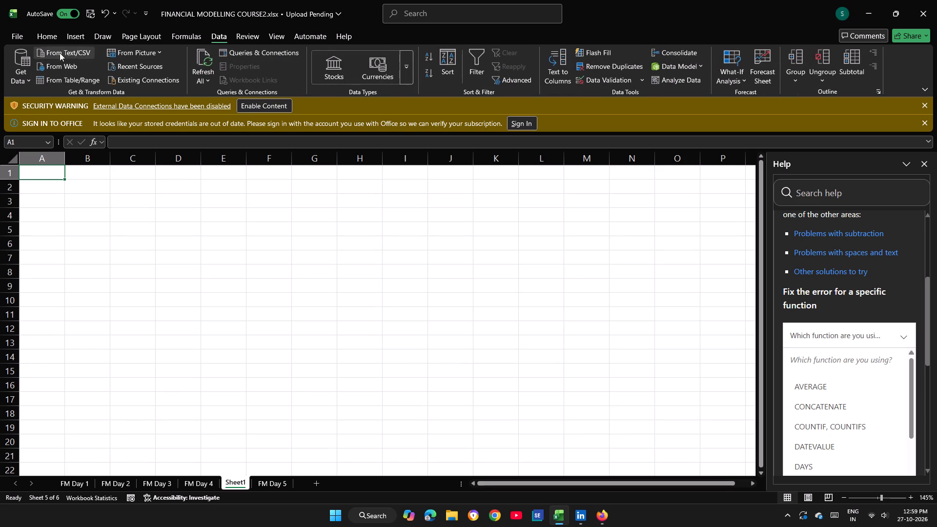
{"action": "left_click", "coordinate": [22, 77]}
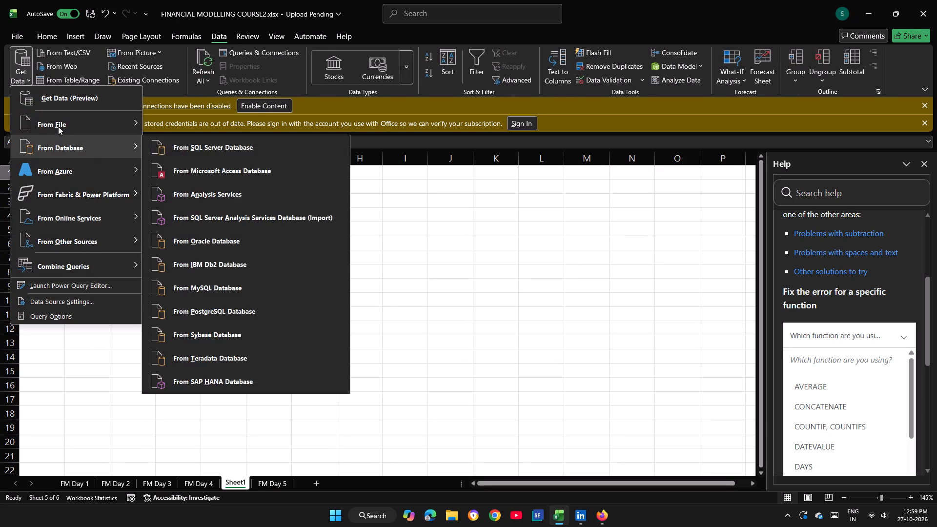
{"action": "left_click", "coordinate": [60, 123]}
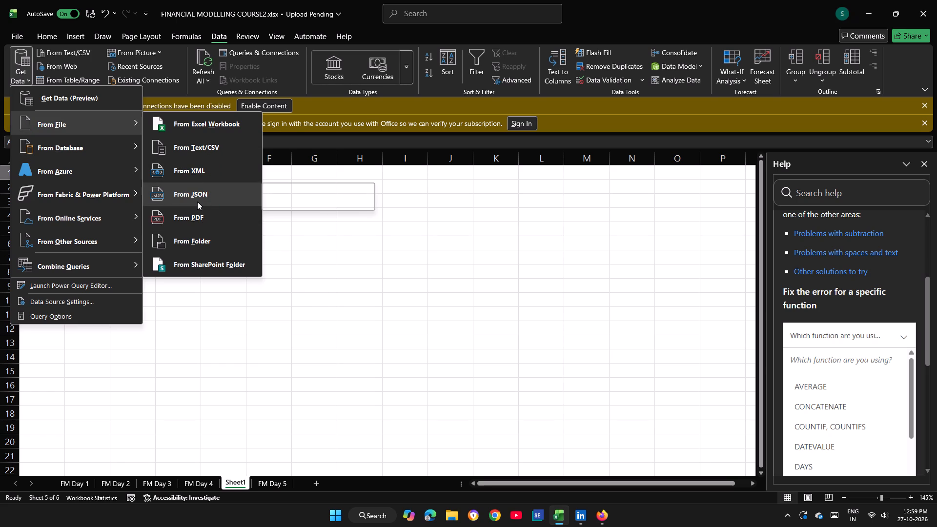
{"action": "left_click", "coordinate": [198, 216]}
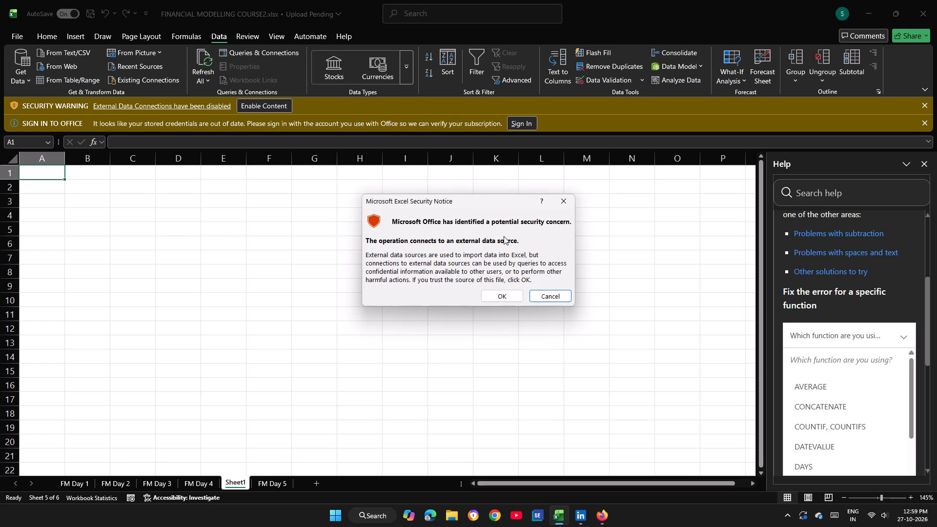
{"action": "left_click", "coordinate": [504, 299]}
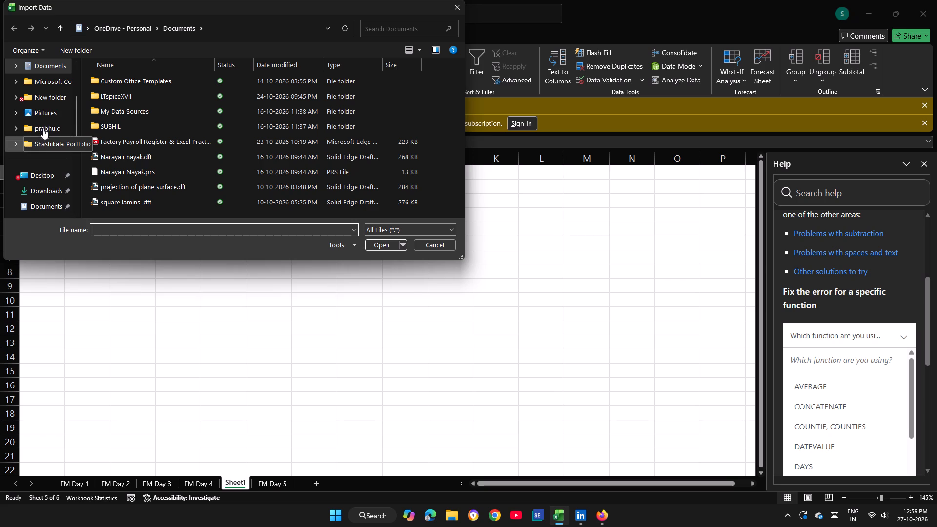
{"action": "left_click", "coordinate": [43, 141]}
{"action": "left_click", "coordinate": [110, 79]}
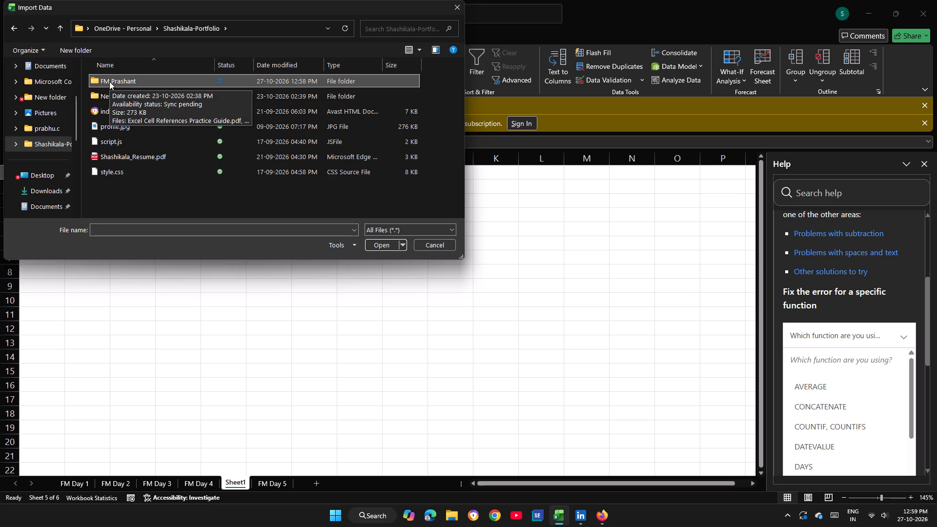
Open the FM Prashant folder to browse its files for the data import.
{"action": "left_click", "coordinate": [131, 79]}
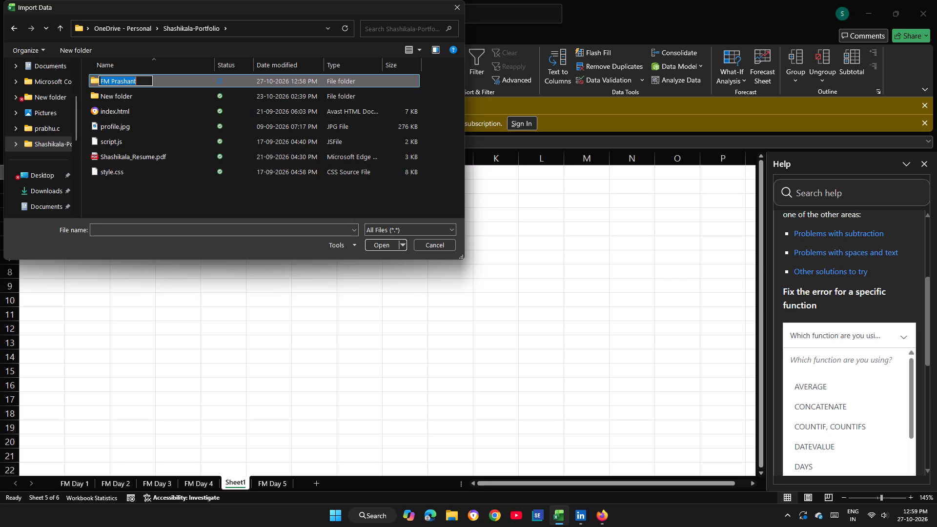
{"action": "left_click", "coordinate": [168, 83]}
{"action": "left_click", "coordinate": [167, 83]}
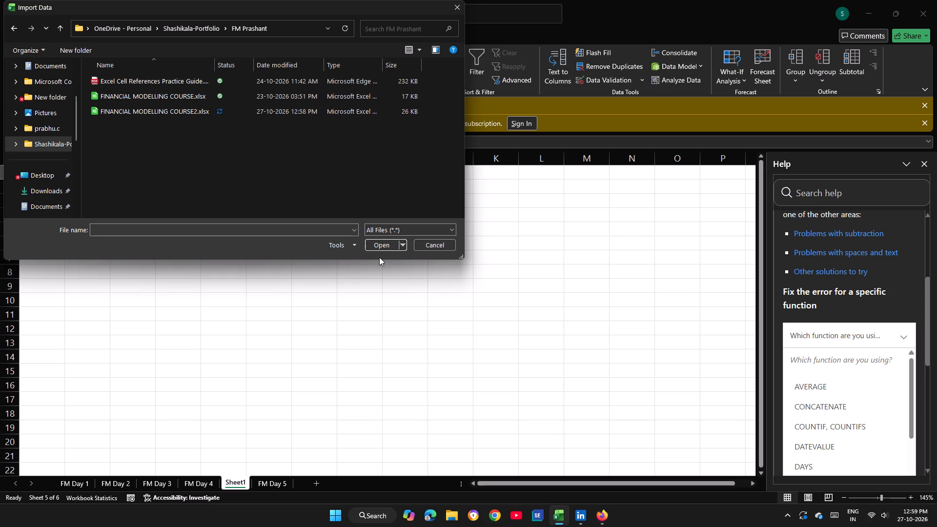
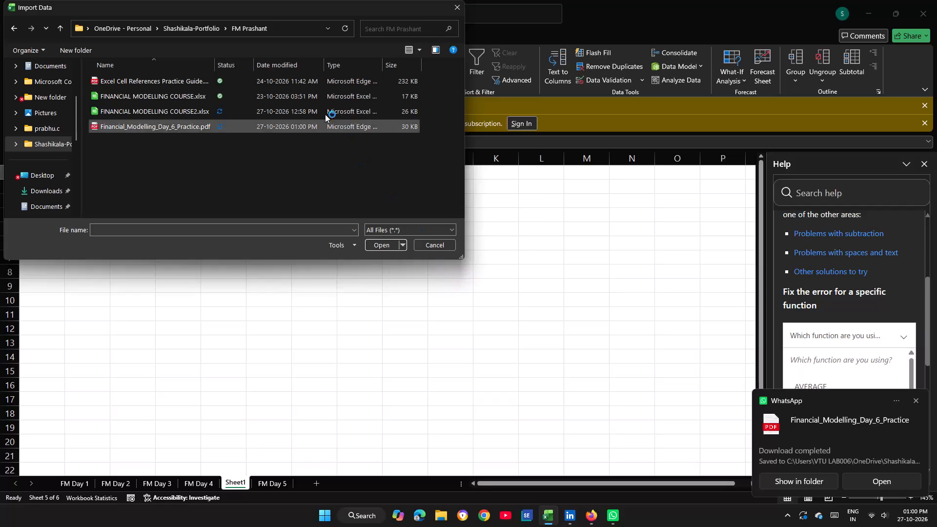
Choose Financial_Modelling_Day_6_Practice.pdf as the import source and open it for table selection.
{"action": "left_click", "coordinate": [161, 124]}
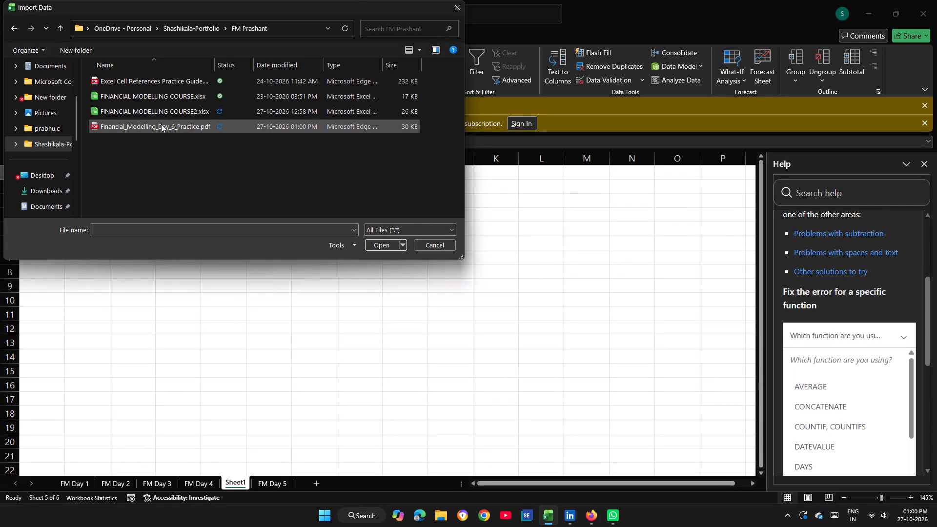
{"action": "left_click", "coordinate": [386, 240]}
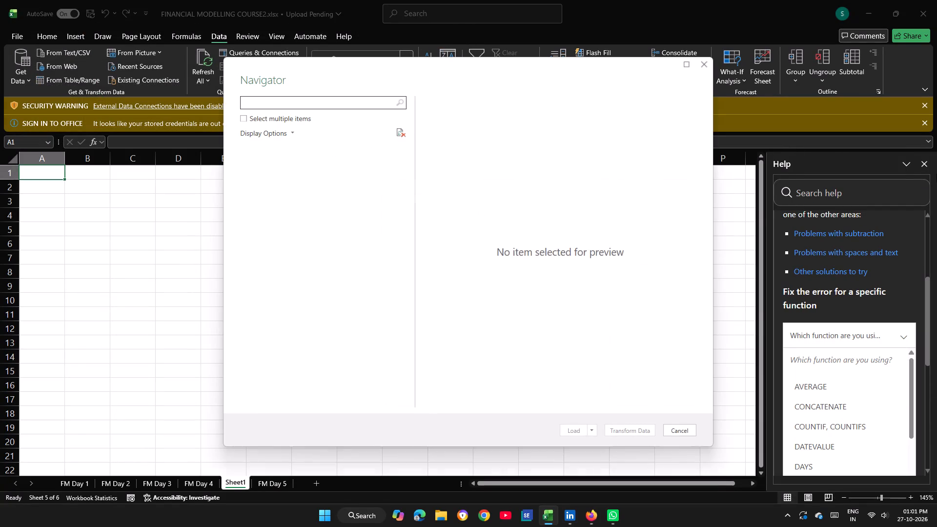
Select Table001 (Page 1) from Financial_Modelling_Day_6_Practice.pdf as the table to preview for the import.
{"action": "left_click", "coordinate": [300, 168]}
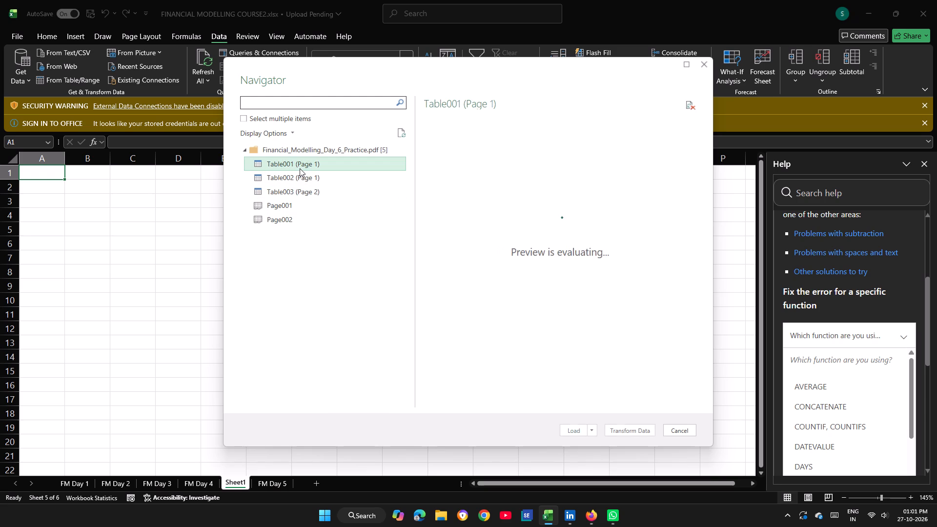
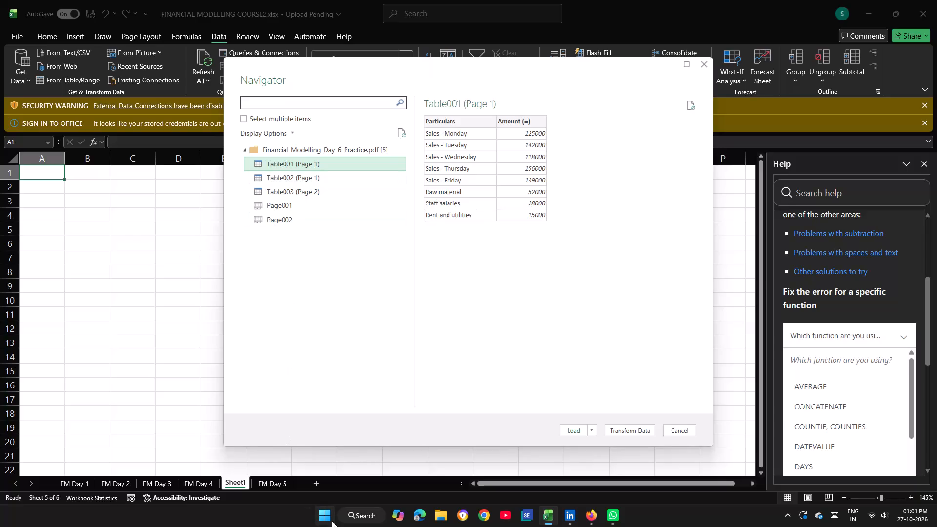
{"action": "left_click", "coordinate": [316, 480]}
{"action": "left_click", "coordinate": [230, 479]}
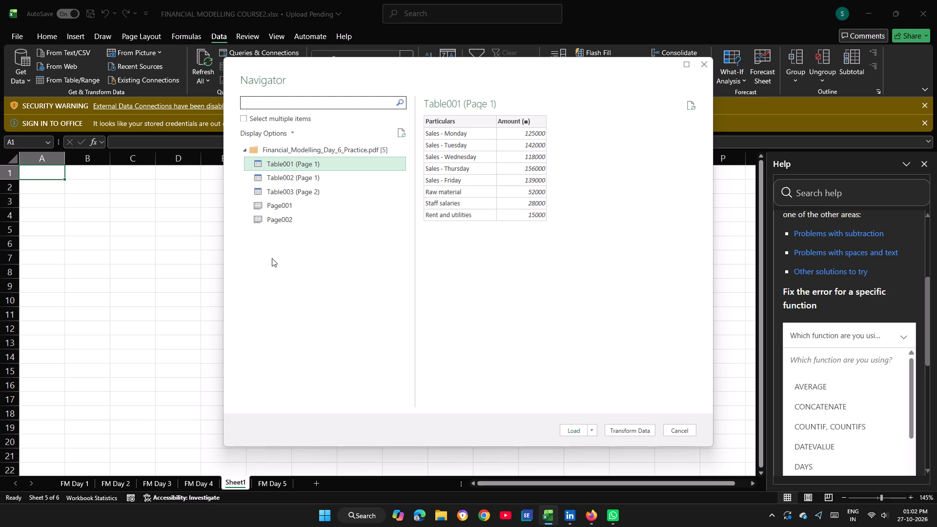
Load Table002 (Page 1) from the practice PDF into the workbook on its own new sheet.
{"action": "left_click", "coordinate": [307, 181]}
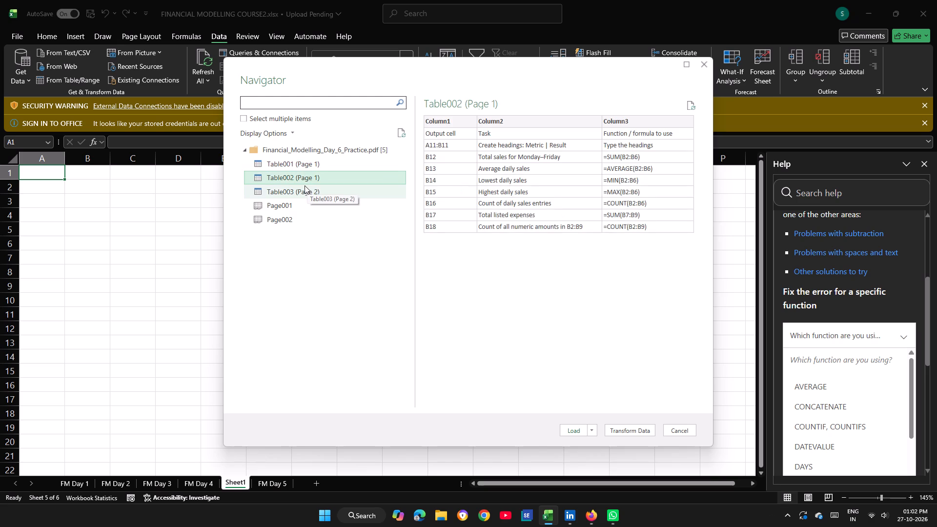
{"action": "left_click", "coordinate": [578, 433]}
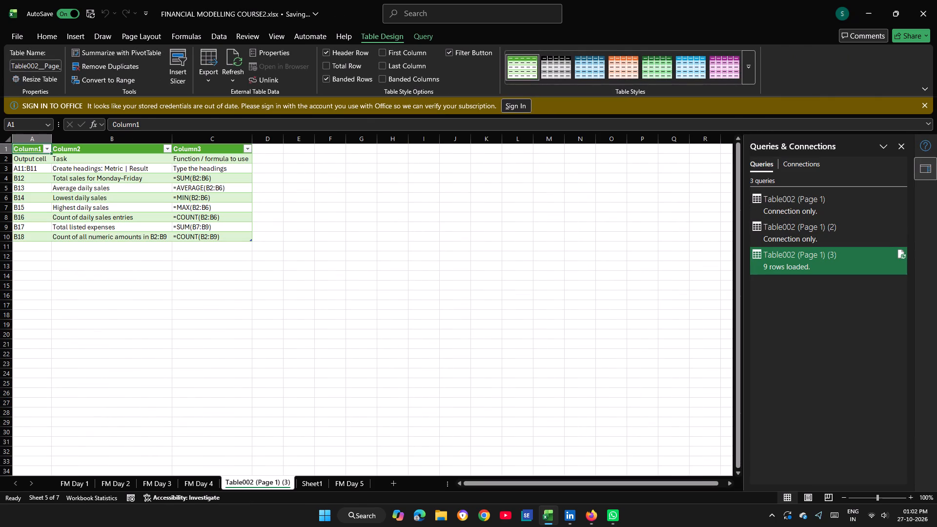
Delete row 3 of the imported table, the A11:B11 "Create headings: Metric | Result" task.
{"action": "scroll", "coordinate": [226, 295], "scroll_direction": "up", "scroll_amount": 2, "text": "ctrl"}
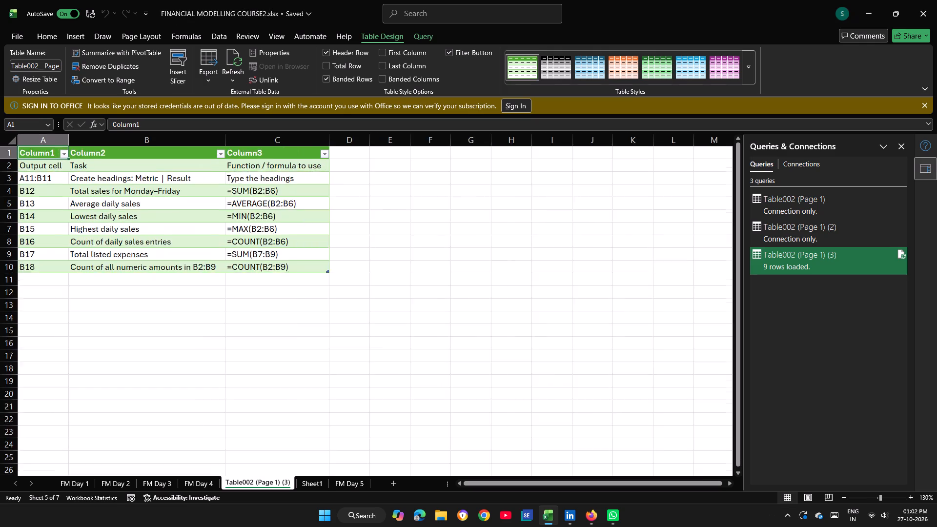
{"action": "scroll", "coordinate": [226, 295], "scroll_direction": "up", "scroll_amount": 1, "text": "ctrl"}
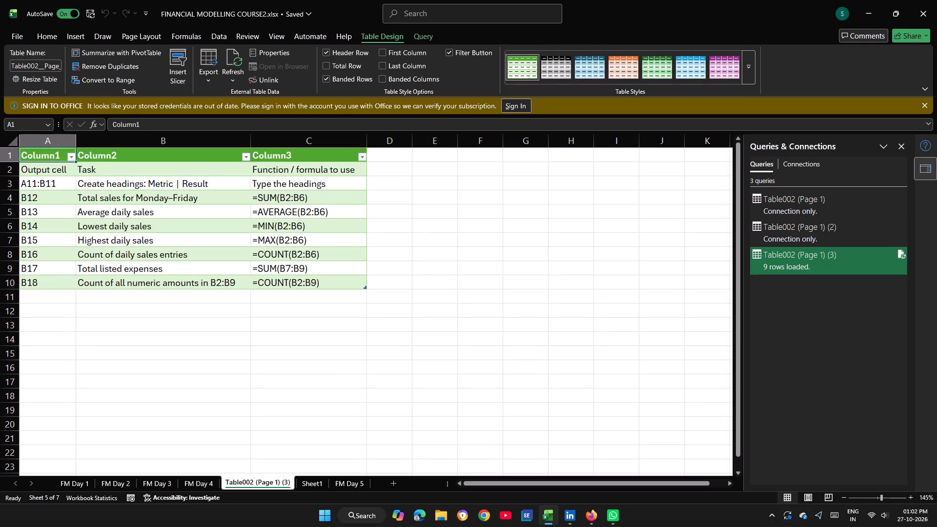
{"action": "left_click", "coordinate": [15, 181]}
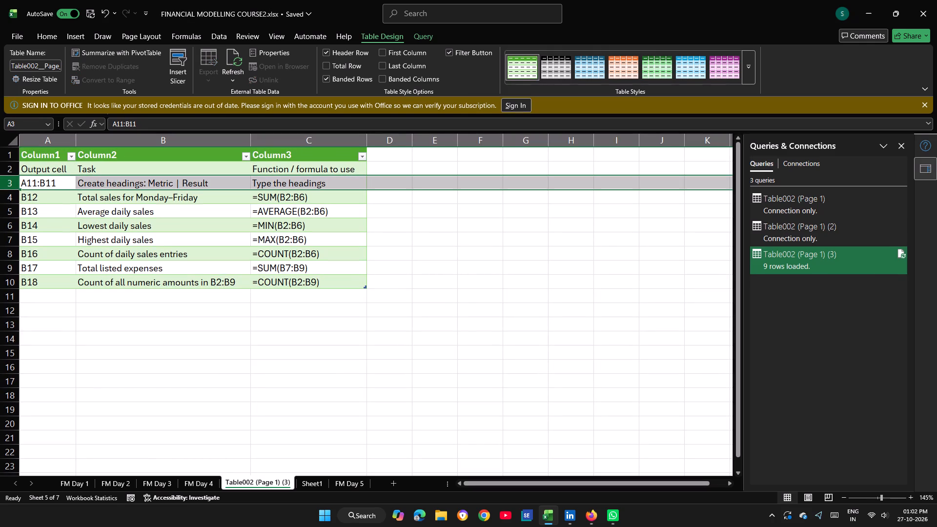
{"action": "key", "text": "Delete"}
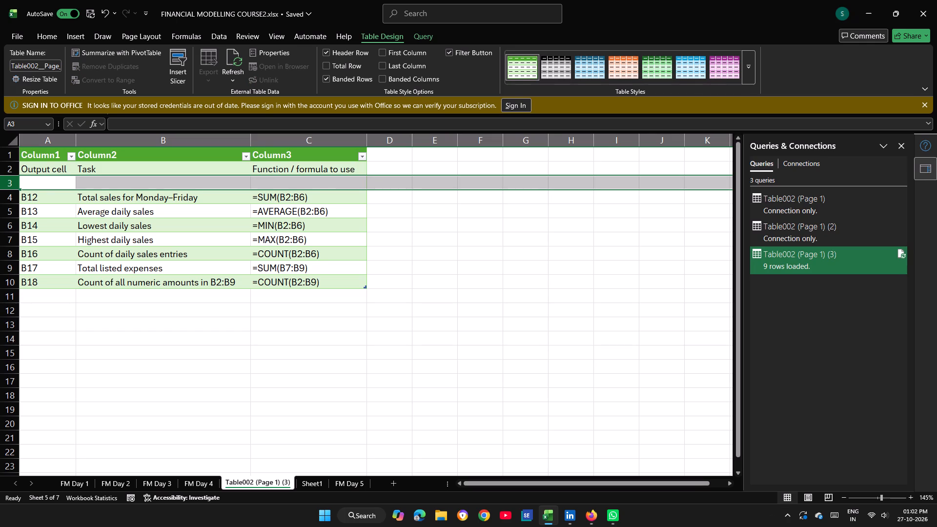
{"action": "right_click", "coordinate": [9, 190]}
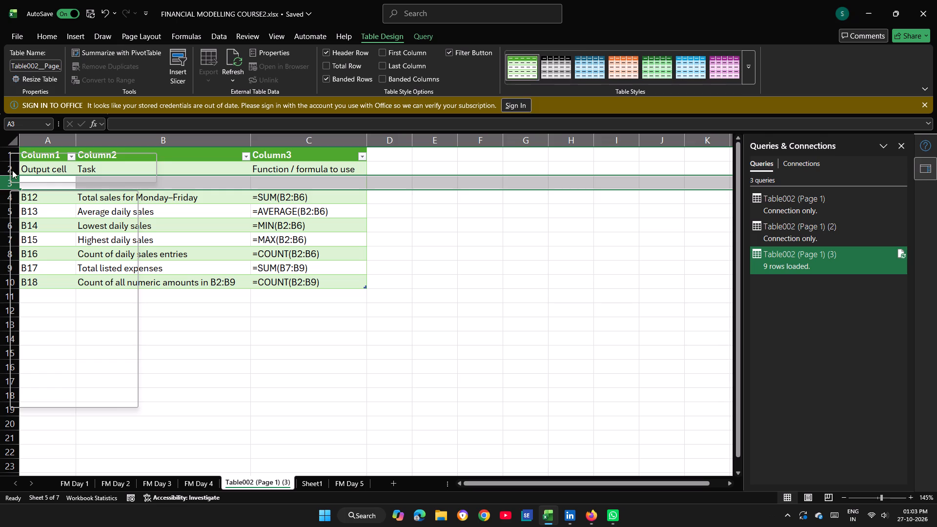
{"action": "left_click", "coordinate": [5, 178]}
{"action": "right_click", "coordinate": [18, 185]}
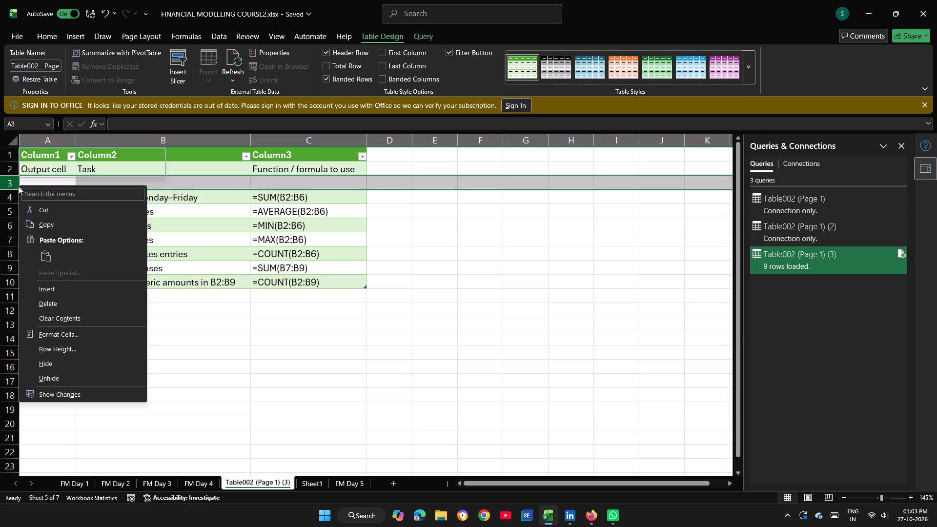
{"action": "left_click", "coordinate": [54, 301]}
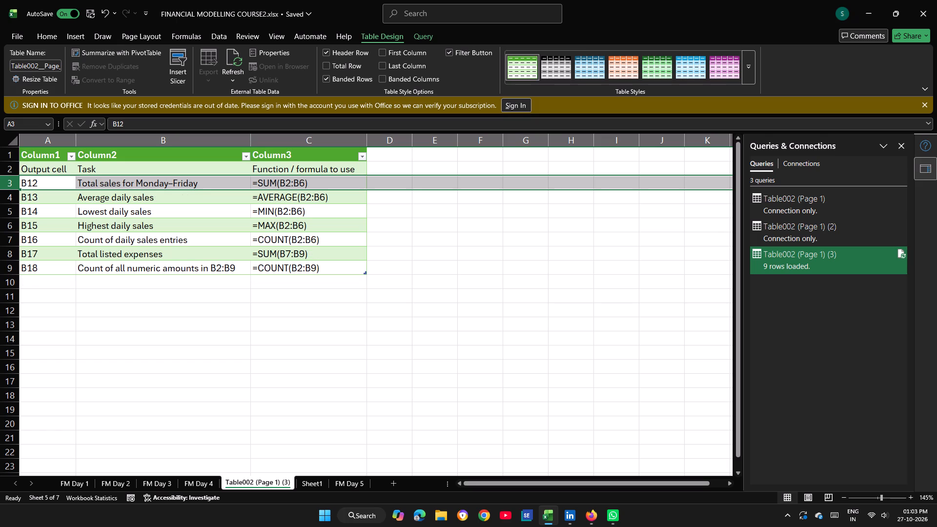
Delete column A, which holds the output cell references under Column1.
{"action": "left_click", "coordinate": [53, 151]}
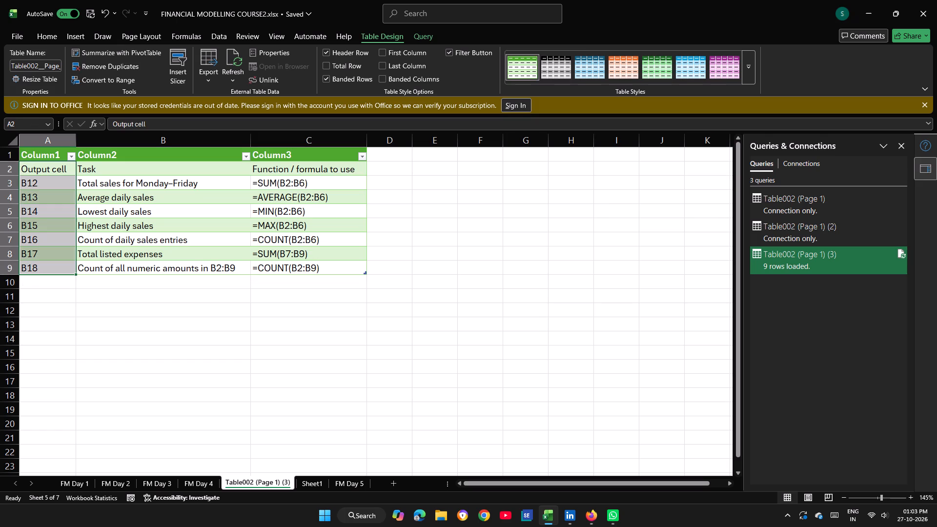
{"action": "left_click", "coordinate": [56, 158]}
{"action": "left_click", "coordinate": [56, 141]}
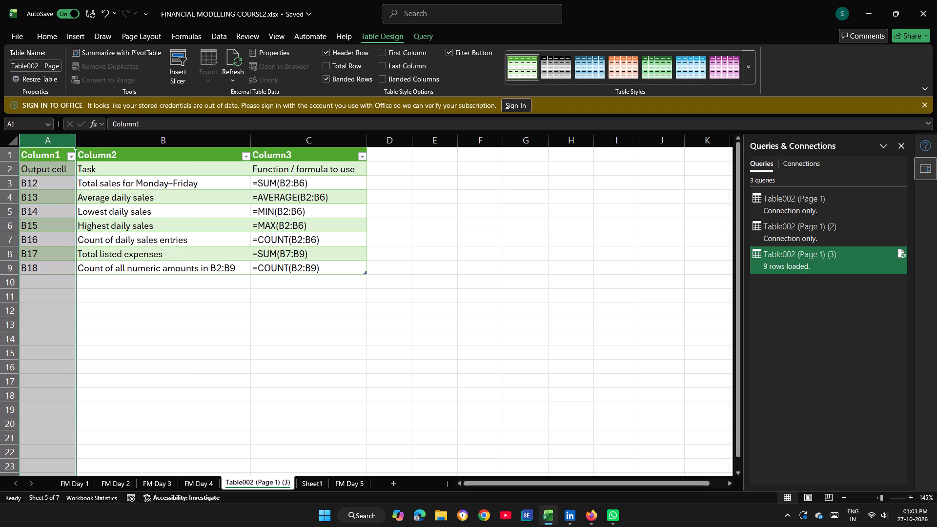
{"action": "right_click", "coordinate": [66, 152]}
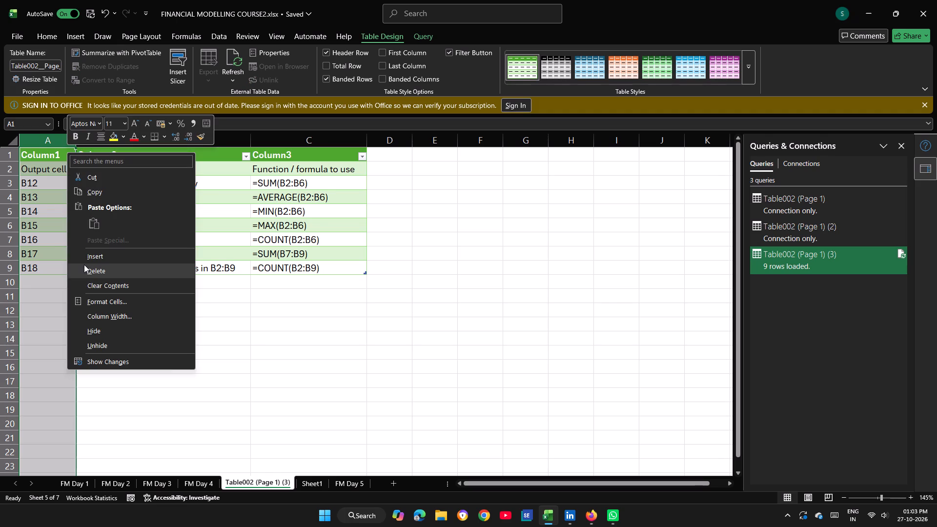
{"action": "left_click", "coordinate": [84, 264]}
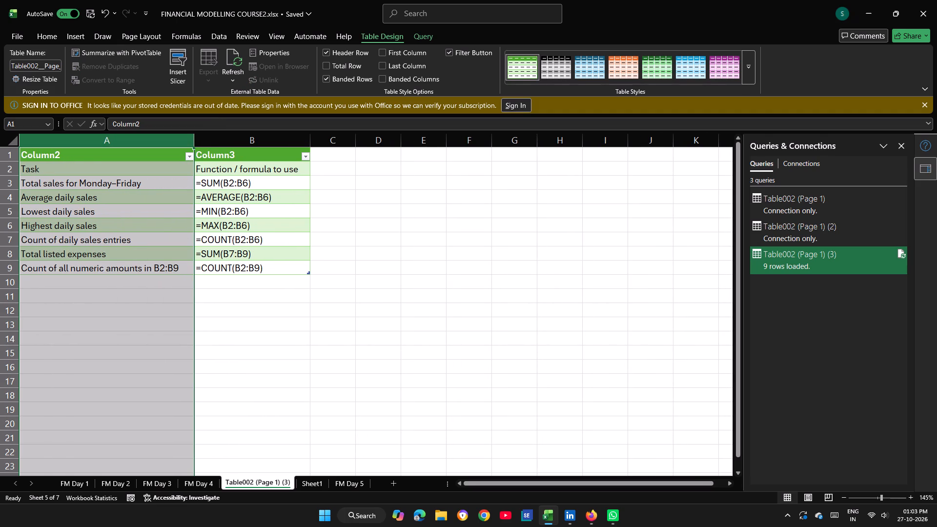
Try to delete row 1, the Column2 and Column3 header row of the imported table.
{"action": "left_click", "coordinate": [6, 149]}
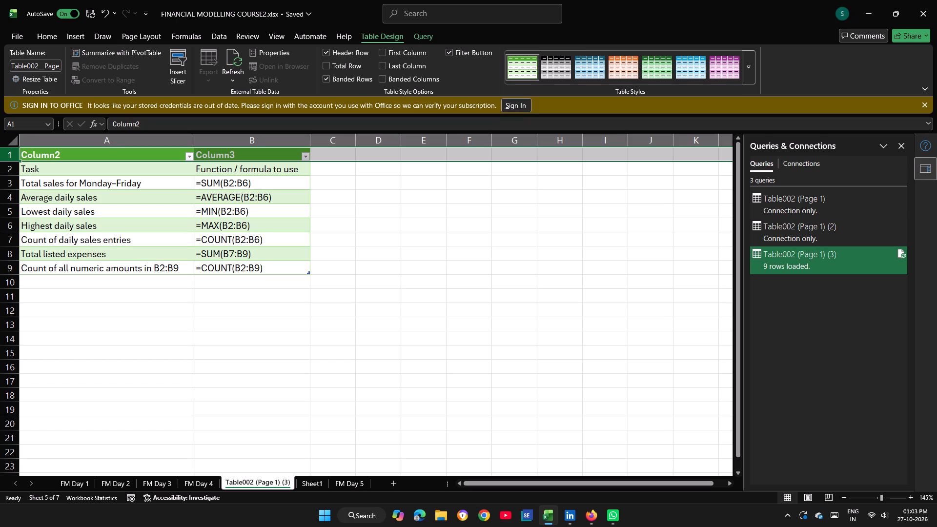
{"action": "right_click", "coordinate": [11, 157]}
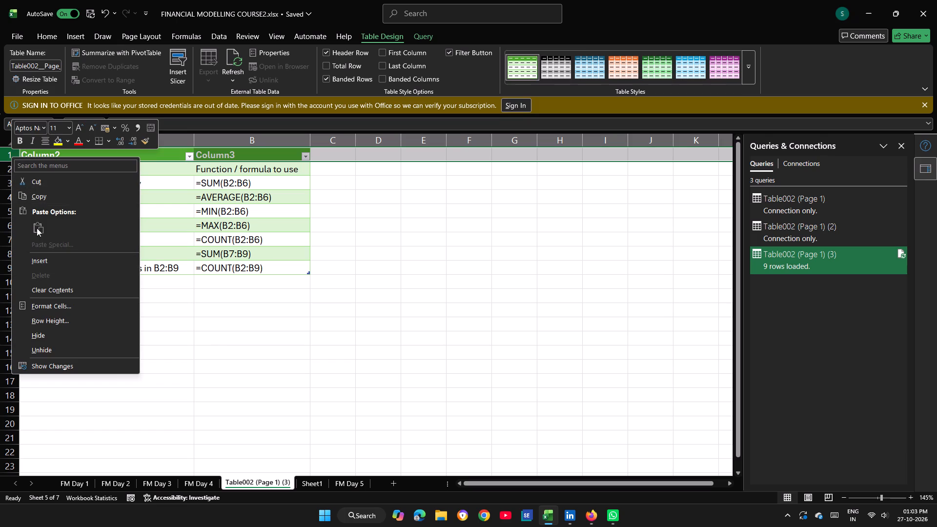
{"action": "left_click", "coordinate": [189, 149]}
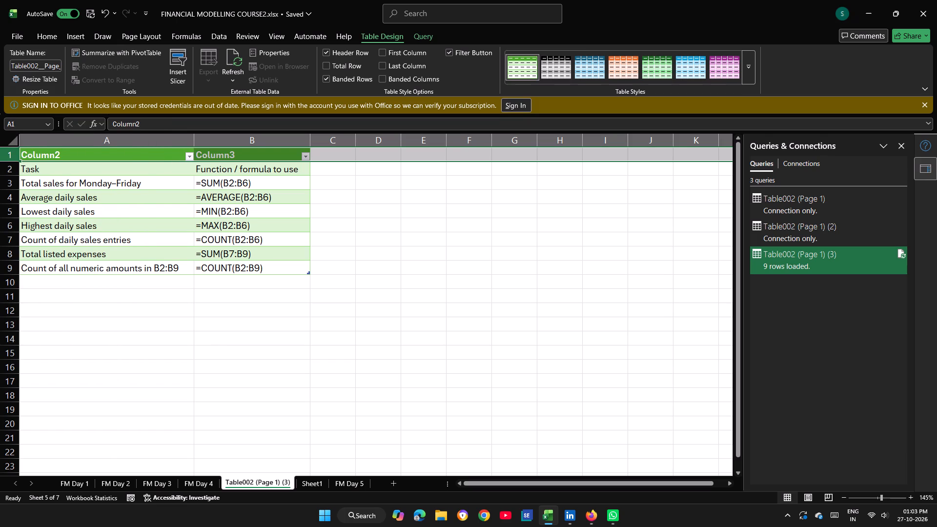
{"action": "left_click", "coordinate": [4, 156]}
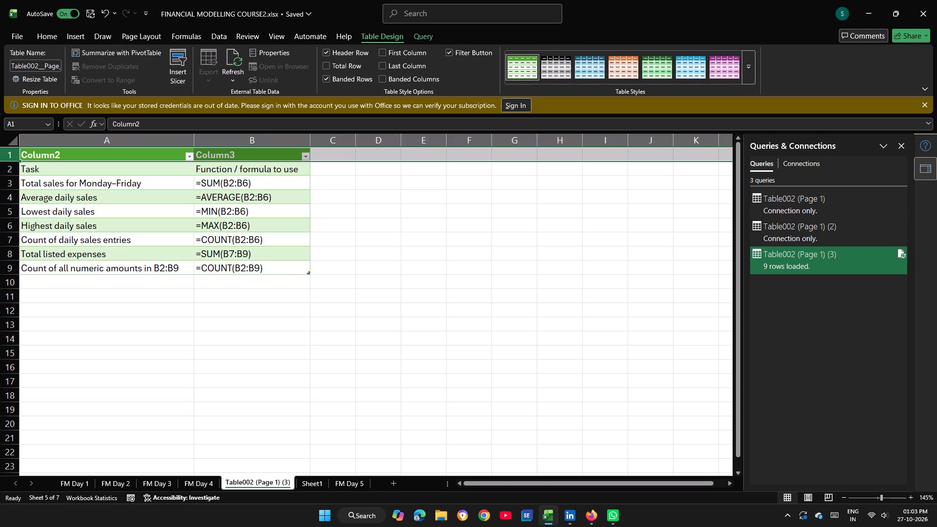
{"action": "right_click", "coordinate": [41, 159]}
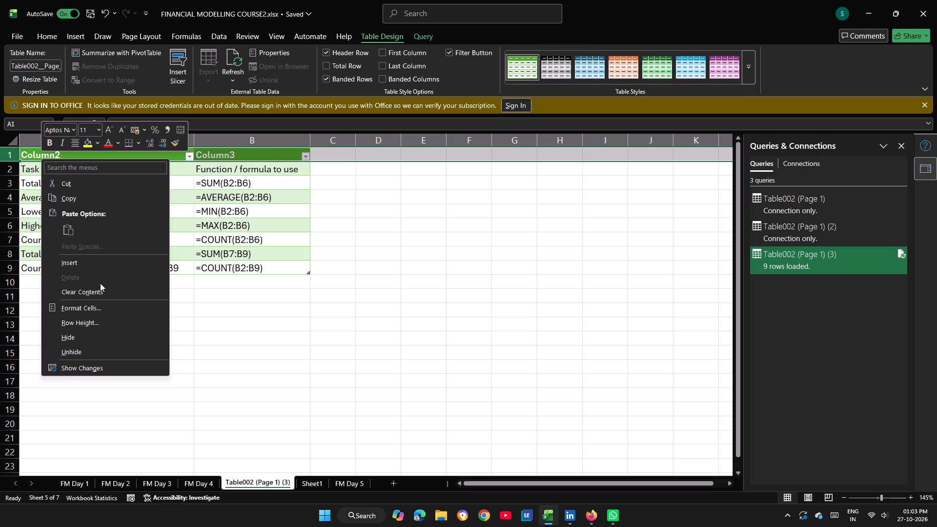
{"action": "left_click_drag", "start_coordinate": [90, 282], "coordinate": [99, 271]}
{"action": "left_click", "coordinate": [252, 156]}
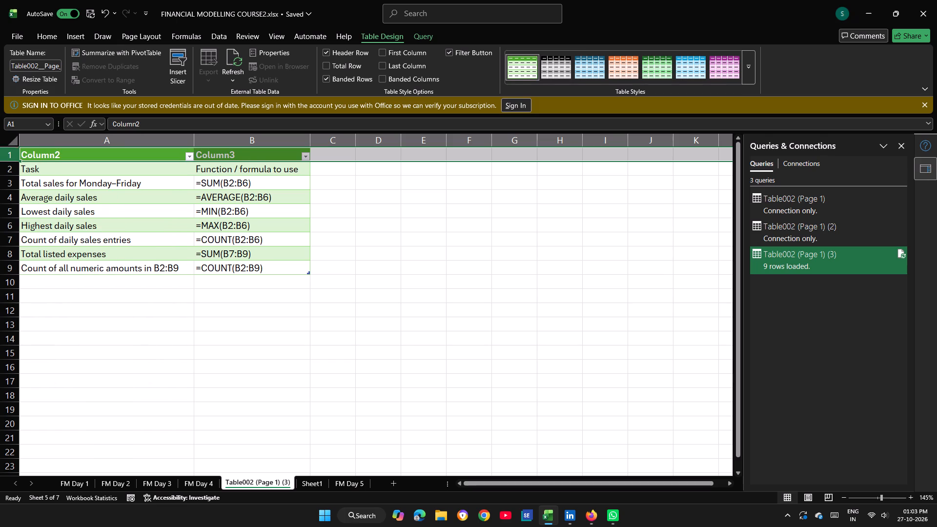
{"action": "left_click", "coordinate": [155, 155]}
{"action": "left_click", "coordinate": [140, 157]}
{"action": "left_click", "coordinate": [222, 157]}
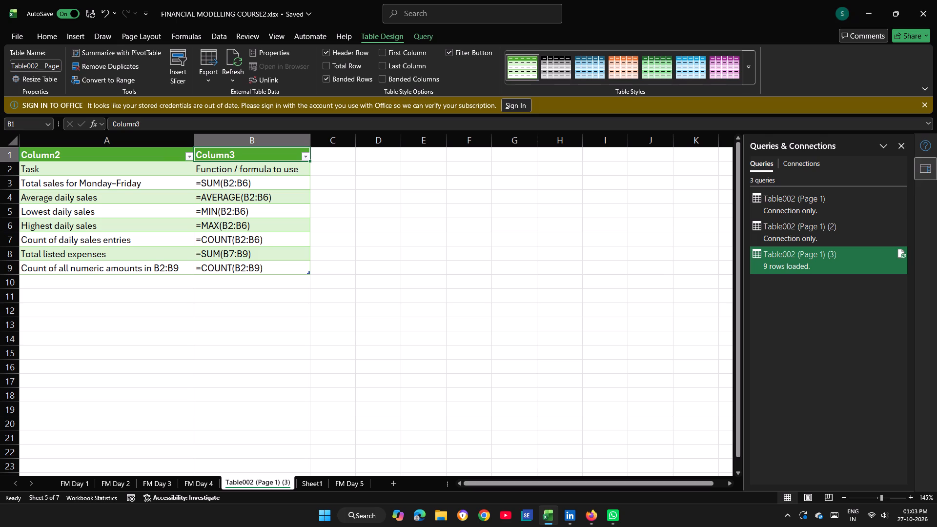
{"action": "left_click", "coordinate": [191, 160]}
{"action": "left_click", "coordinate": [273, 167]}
Copy the task and formula cells A2:B9, without the table header, and paste them at D2.
{"action": "left_click", "coordinate": [65, 173]}
{"action": "left_click_drag", "start_coordinate": [70, 165], "coordinate": [172, 220]}
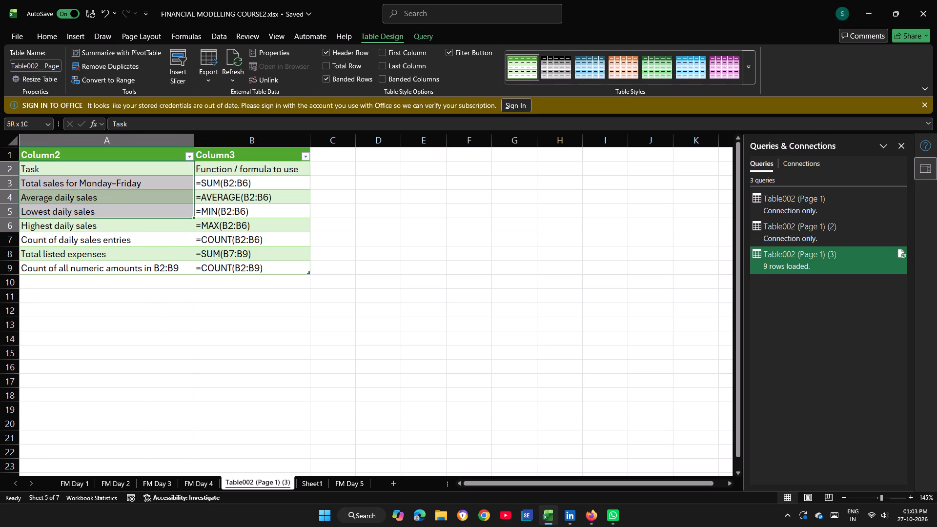
{"action": "left_click_drag", "start_coordinate": [172, 220], "coordinate": [244, 272]}
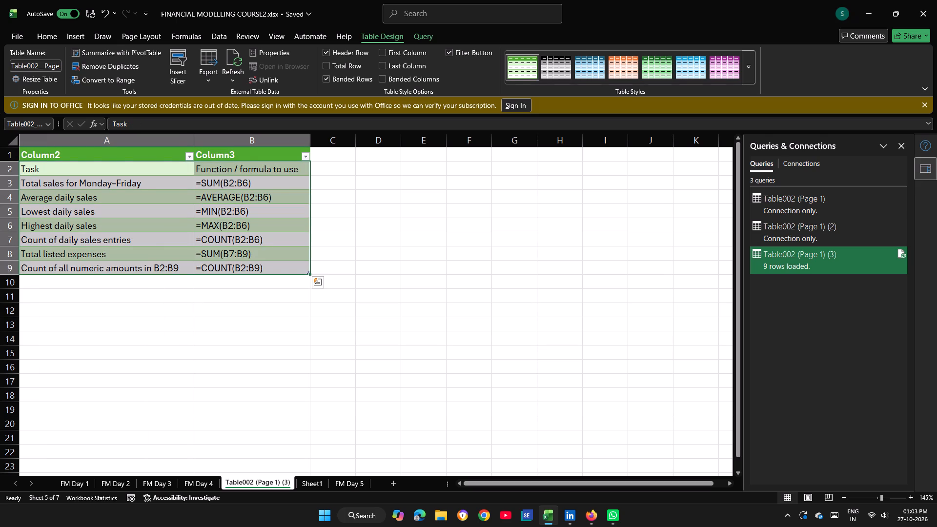
{"action": "key", "text": "ctrl+c"}
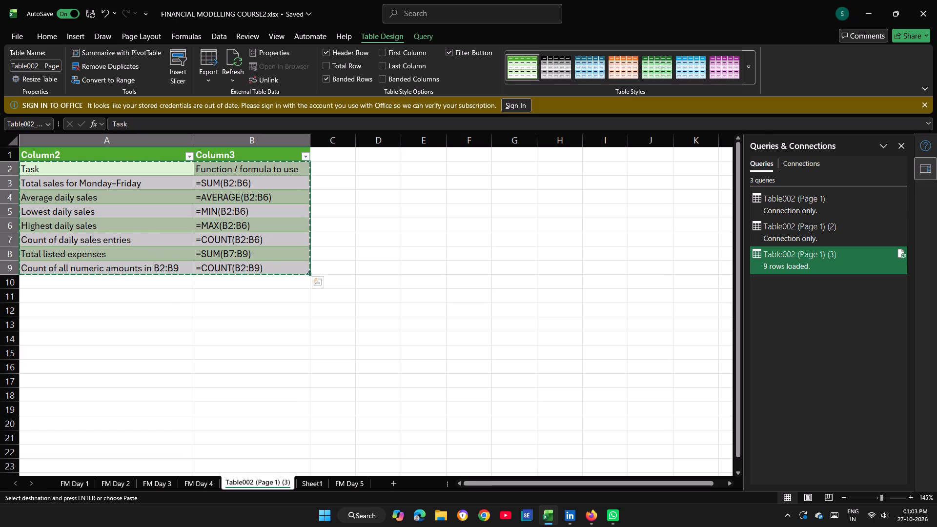
{"action": "left_click", "coordinate": [388, 174]}
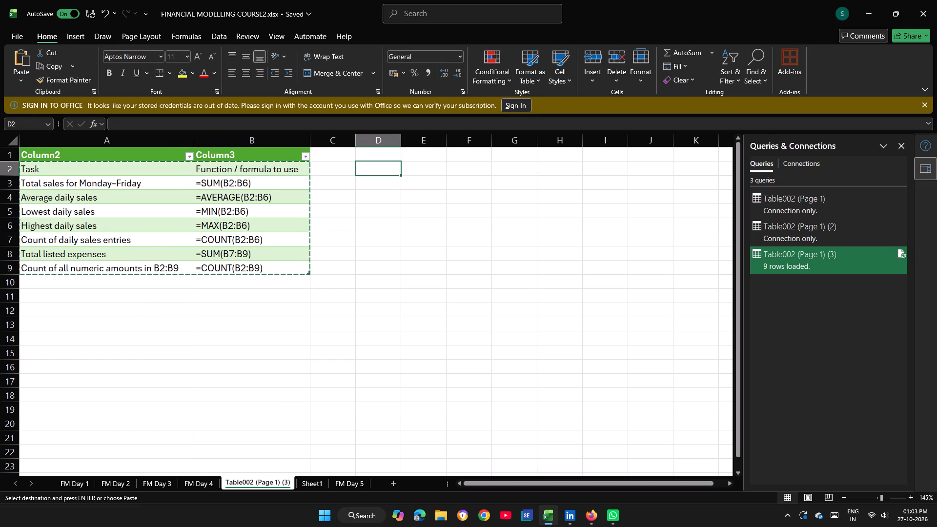
{"action": "key", "text": "ctrl+v"}
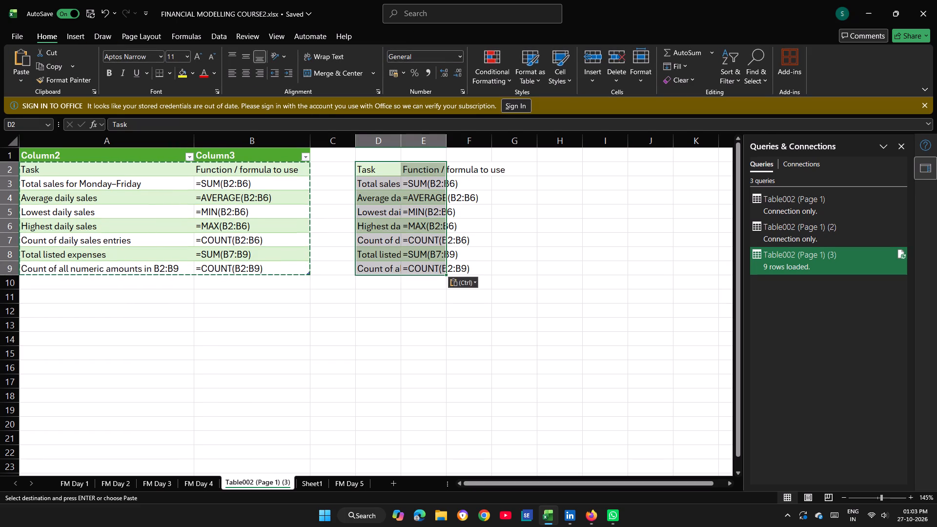
Delete all table rows of the original imported table A1:B9, including its Column2 and Column3 headers.
{"action": "left_click", "coordinate": [254, 148]}
{"action": "left_click", "coordinate": [46, 155]}
{"action": "left_click_drag", "start_coordinate": [56, 155], "coordinate": [280, 272]}
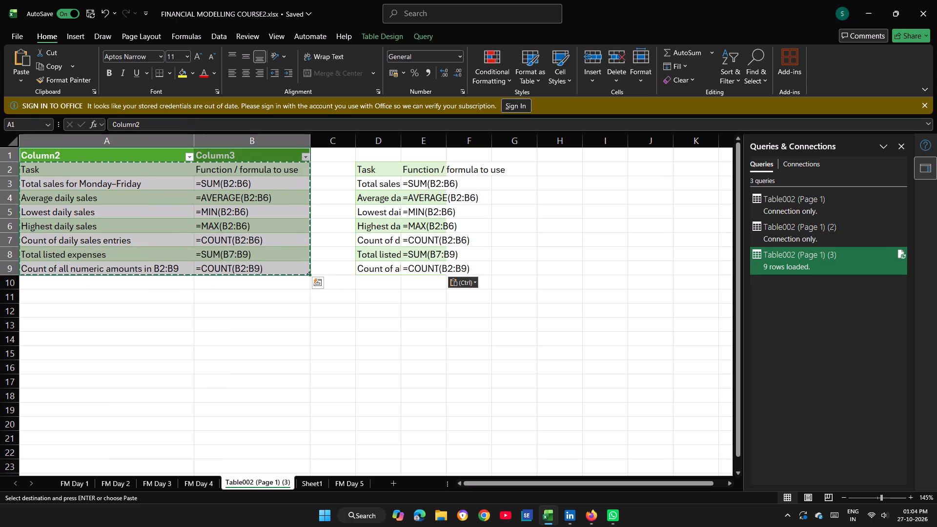
{"action": "right_click", "coordinate": [290, 301]}
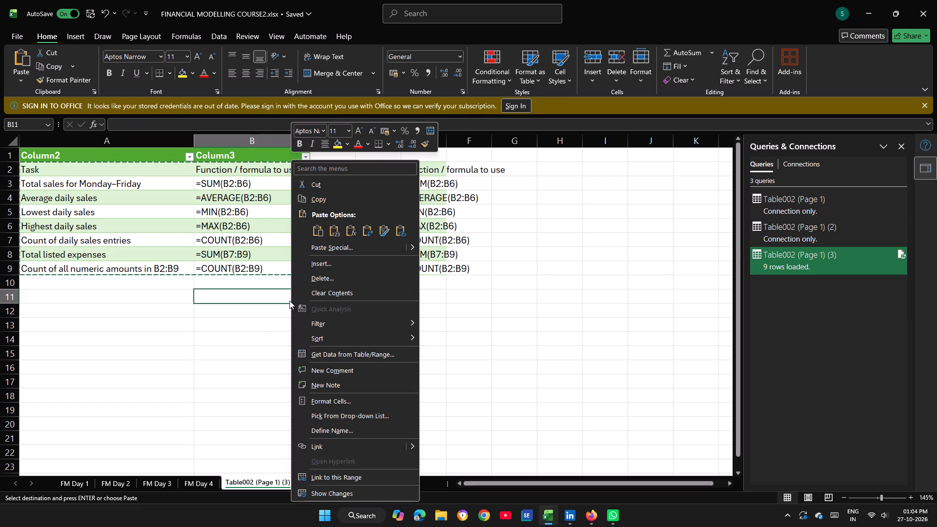
{"action": "left_click", "coordinate": [78, 153]}
{"action": "left_click", "coordinate": [76, 153]}
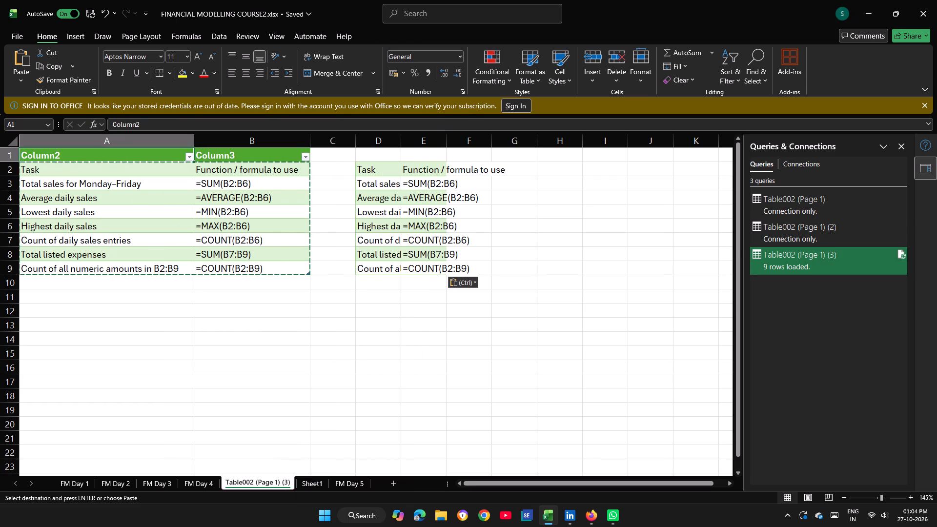
{"action": "right_click", "coordinate": [76, 153]}
{"action": "left_click", "coordinate": [76, 153]}
{"action": "left_click_drag", "start_coordinate": [76, 153], "coordinate": [162, 177]}
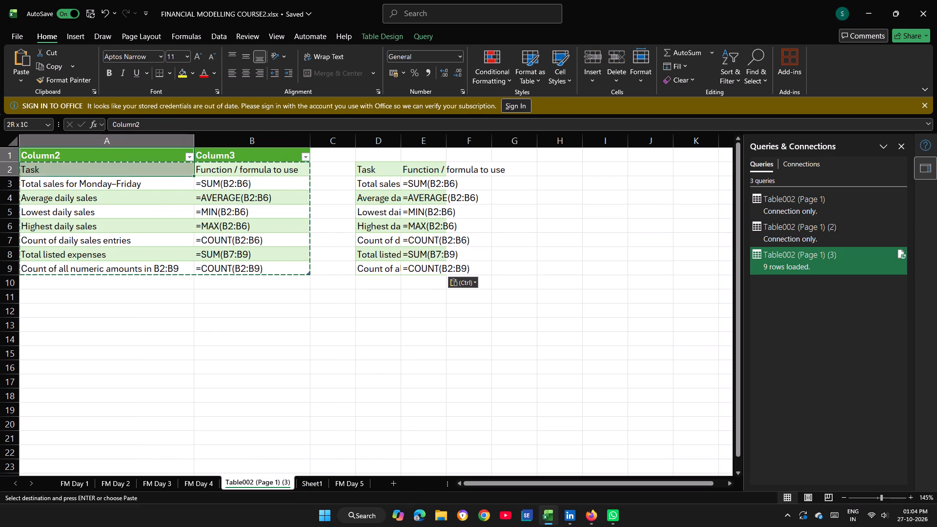
{"action": "left_click_drag", "start_coordinate": [162, 177], "coordinate": [287, 267]}
{"action": "right_click", "coordinate": [305, 275]}
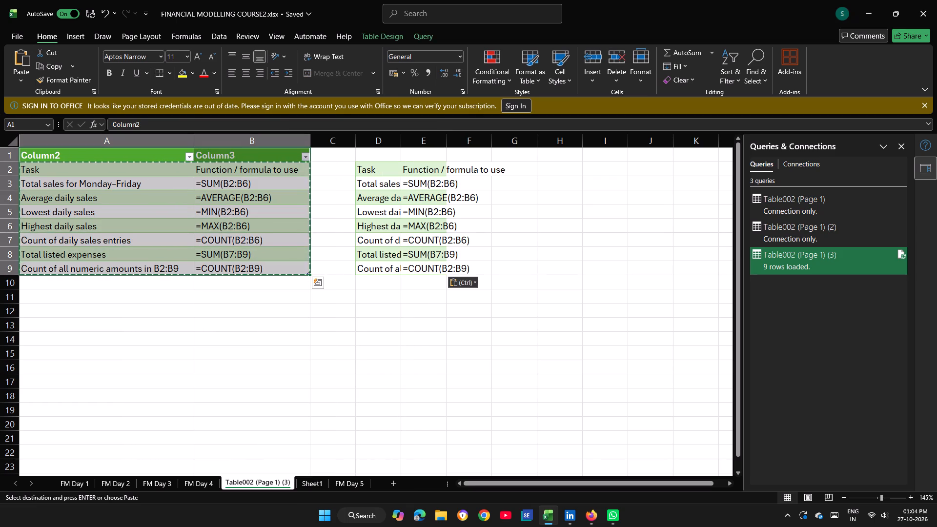
{"action": "right_click", "coordinate": [285, 252]}
{"action": "left_click", "coordinate": [366, 268]}
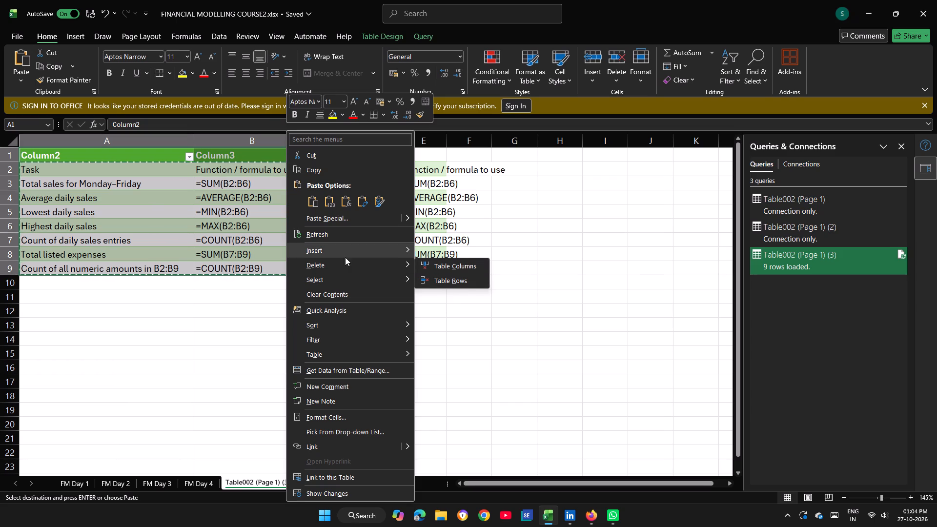
{"action": "left_click", "coordinate": [363, 269]}
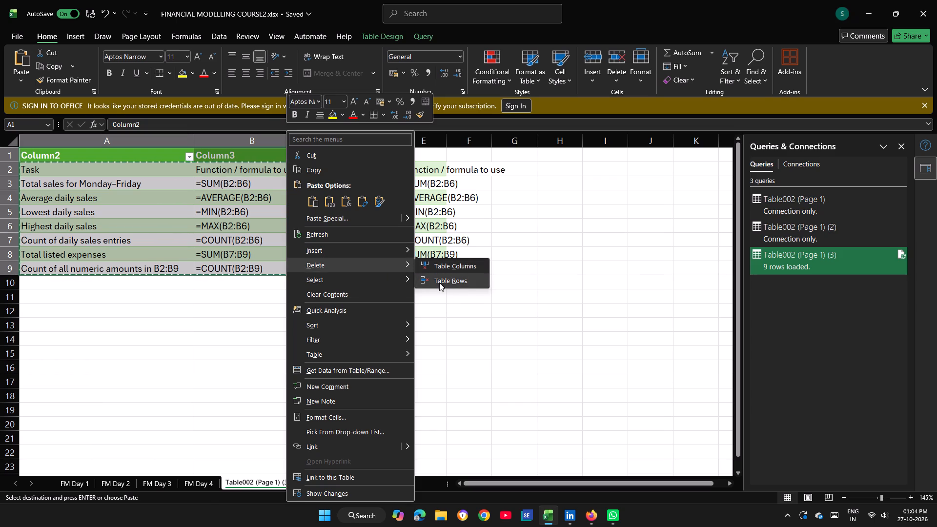
{"action": "left_click", "coordinate": [440, 283]}
{"action": "left_click_drag", "start_coordinate": [289, 333], "coordinate": [287, 343]}
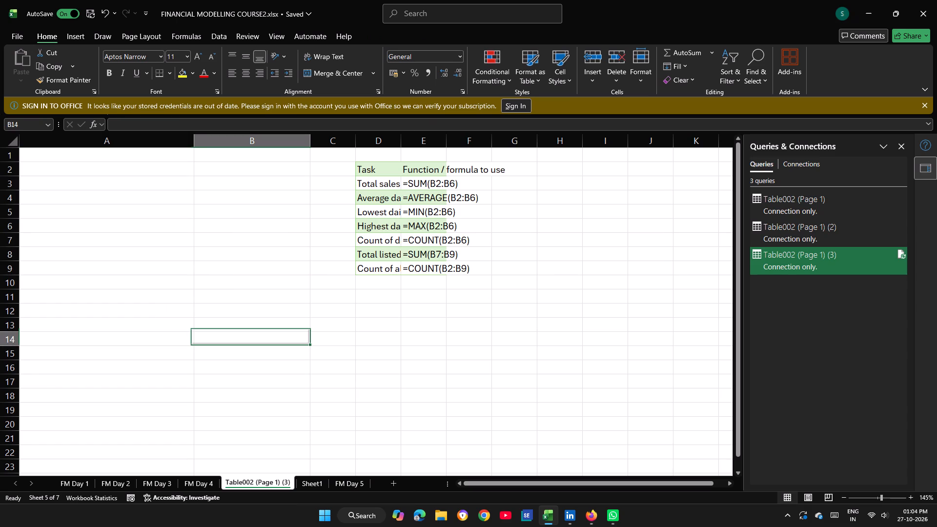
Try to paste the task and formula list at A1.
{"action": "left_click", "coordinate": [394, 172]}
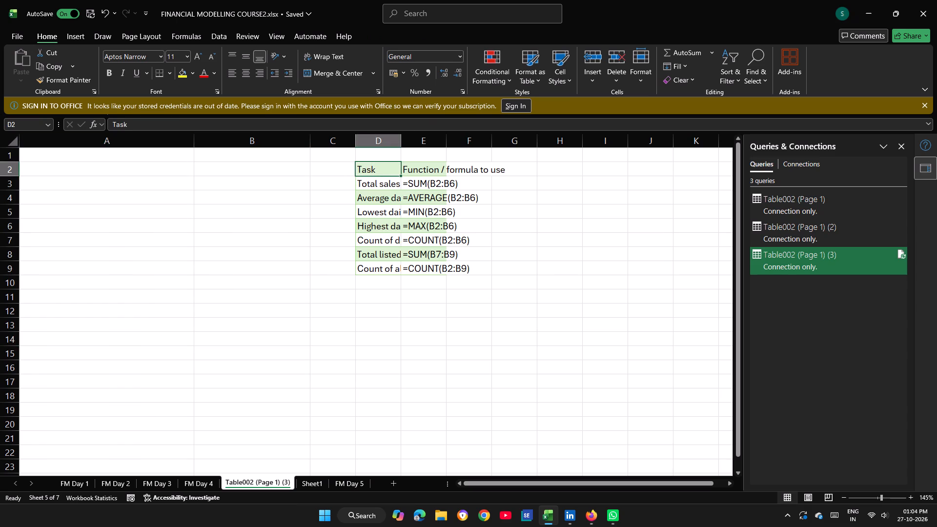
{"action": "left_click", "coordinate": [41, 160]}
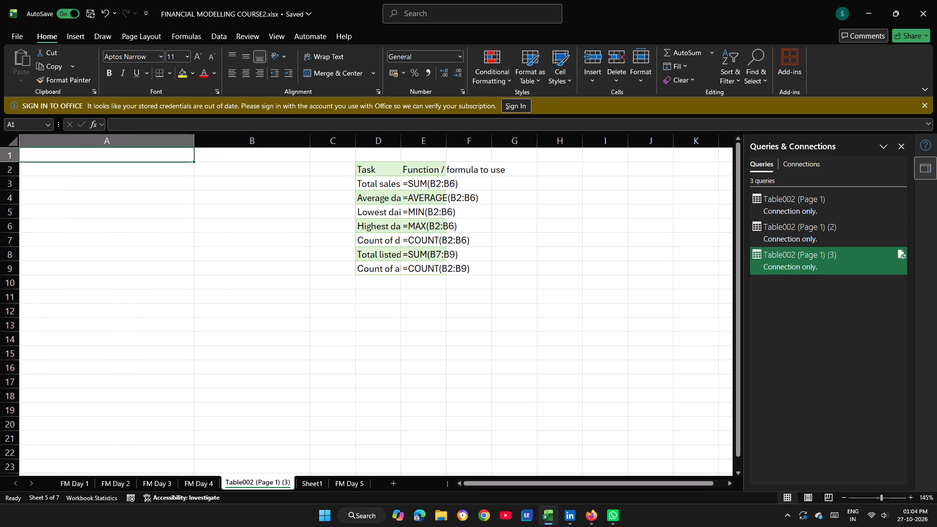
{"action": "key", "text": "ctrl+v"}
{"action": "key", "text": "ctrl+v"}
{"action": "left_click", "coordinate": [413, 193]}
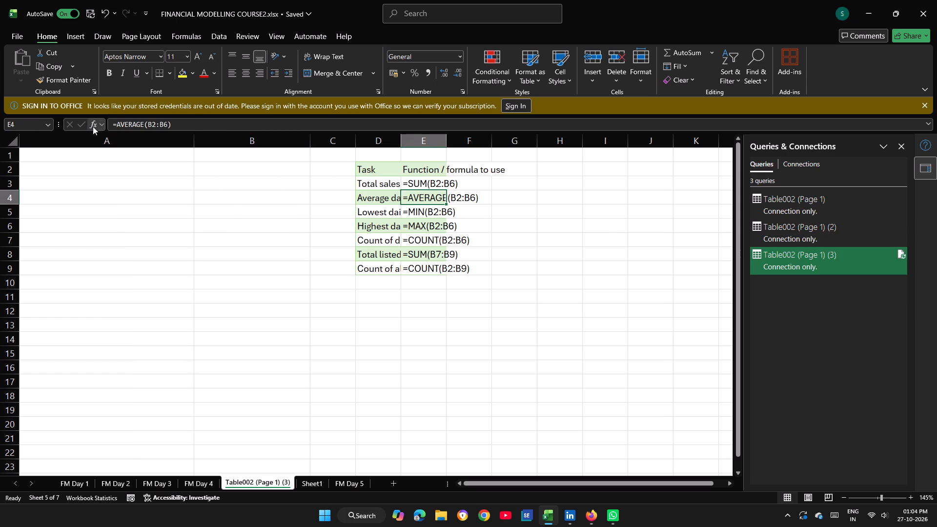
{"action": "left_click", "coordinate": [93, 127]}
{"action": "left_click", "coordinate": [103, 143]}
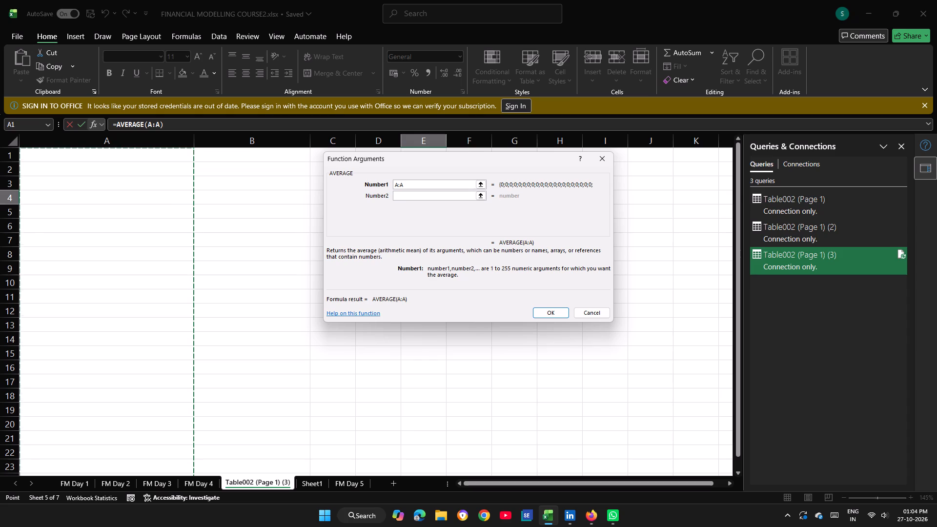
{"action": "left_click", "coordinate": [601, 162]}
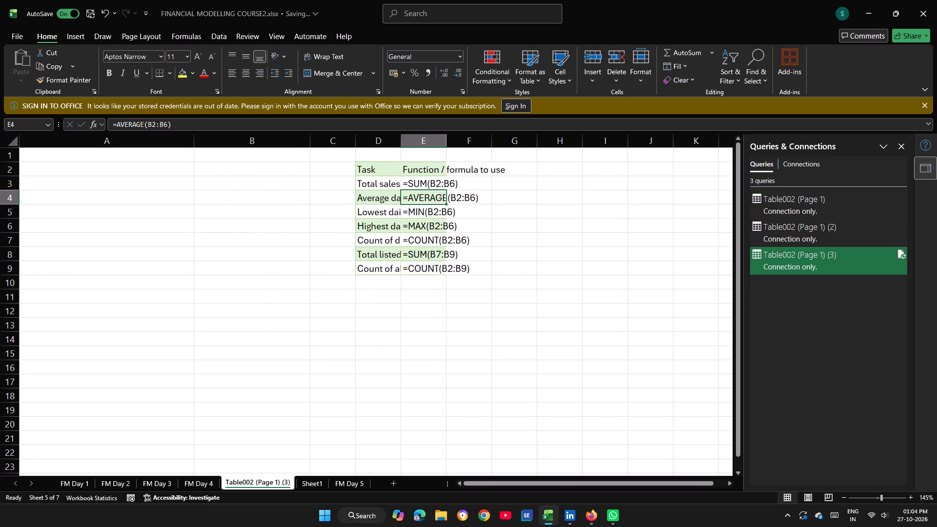
Delete the three empty columns before the task and formula list so it starts in column A.
{"action": "left_click", "coordinate": [179, 144]}
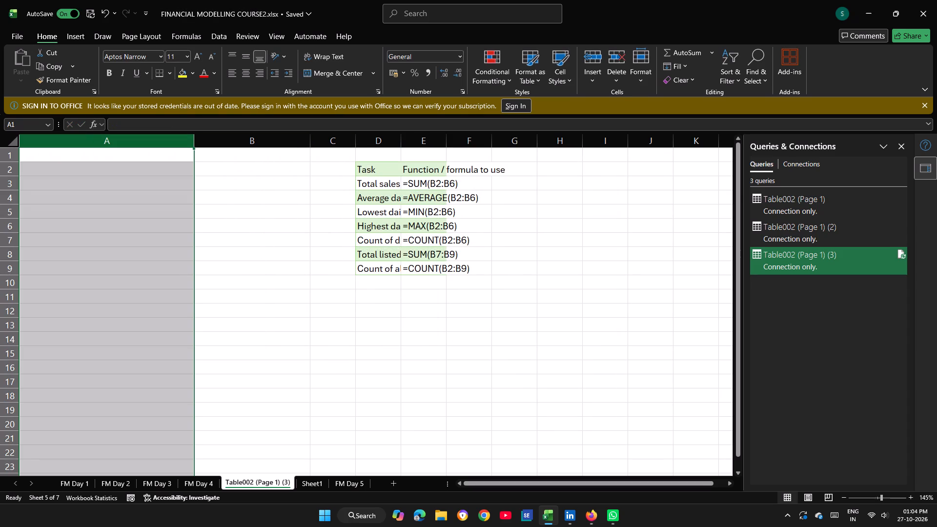
{"action": "right_click_drag", "start_coordinate": [177, 144], "coordinate": [183, 144]}
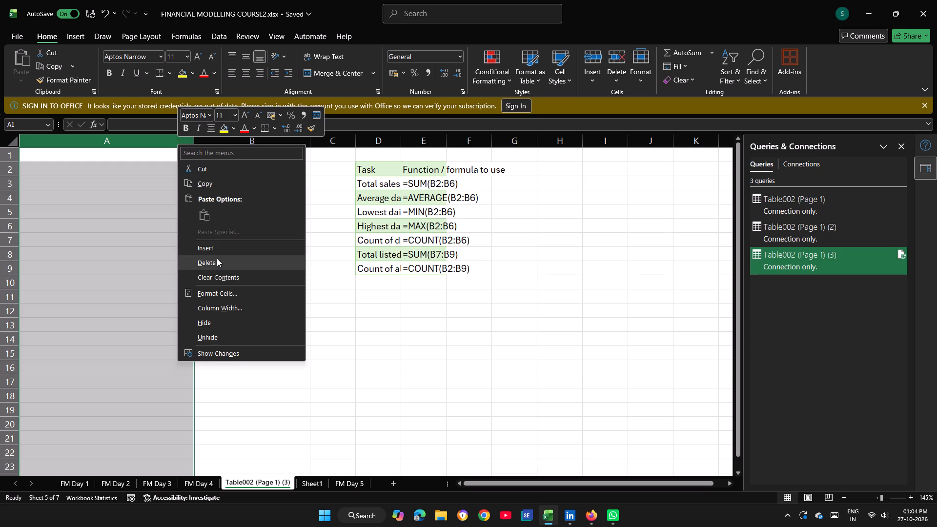
{"action": "left_click", "coordinate": [217, 258]}
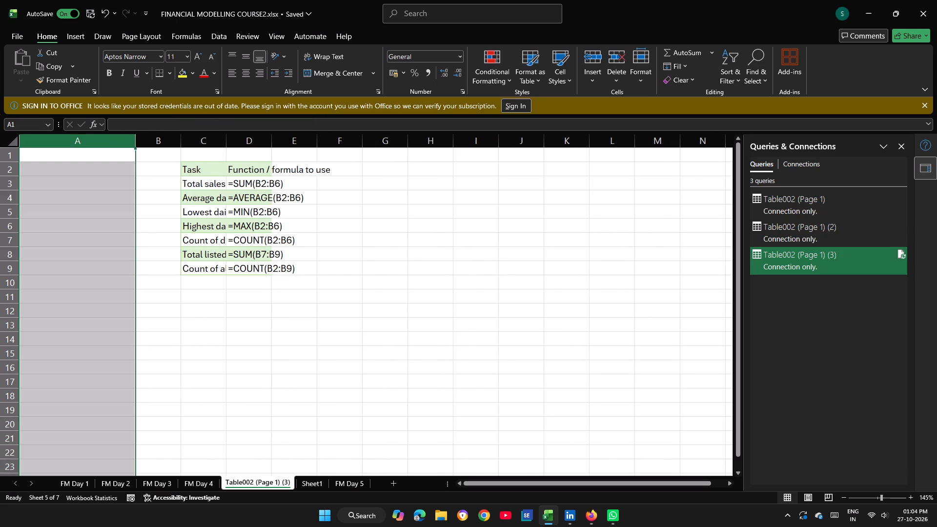
{"action": "right_click", "coordinate": [130, 141]}
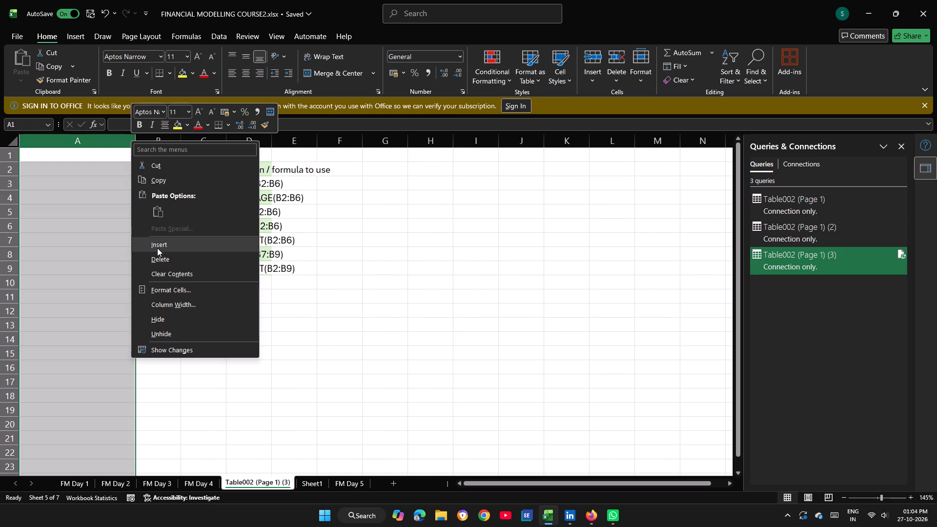
{"action": "left_click", "coordinate": [157, 257]}
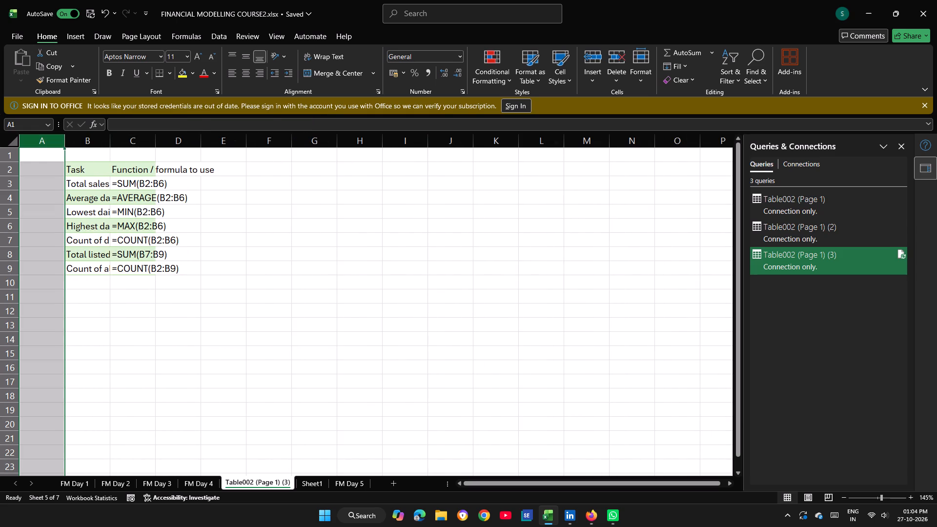
{"action": "right_click", "coordinate": [53, 146]}
{"action": "left_click", "coordinate": [81, 269]}
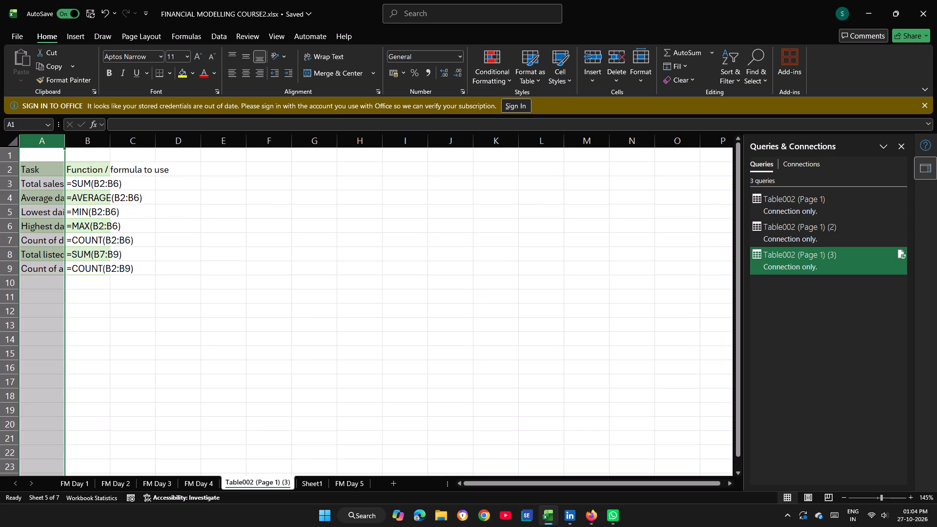
Autofit the widths of columns A and B to the task and formula text.
{"action": "double_click", "coordinate": [67, 143]}
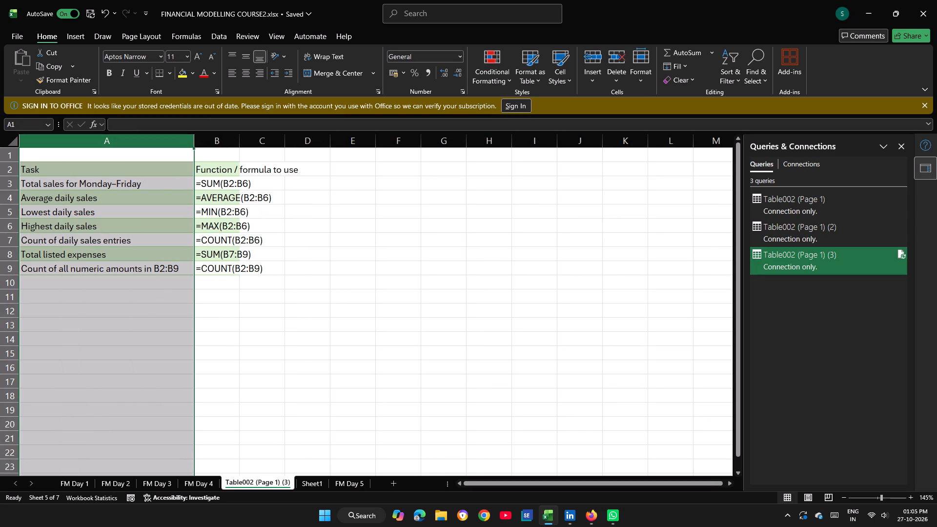
{"action": "double_click", "coordinate": [239, 142]}
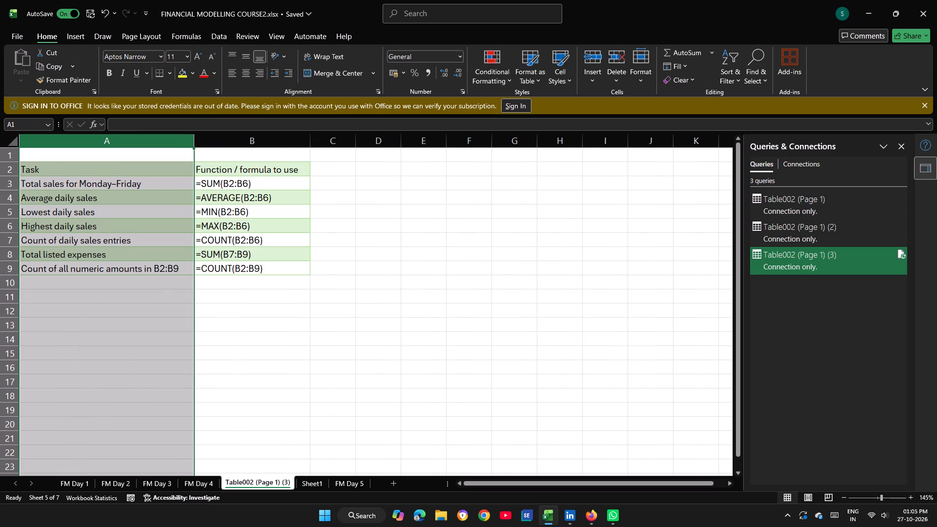
Clear the formula text from B3, beside Total sales for Monday–Friday.
{"action": "left_click", "coordinate": [265, 191]}
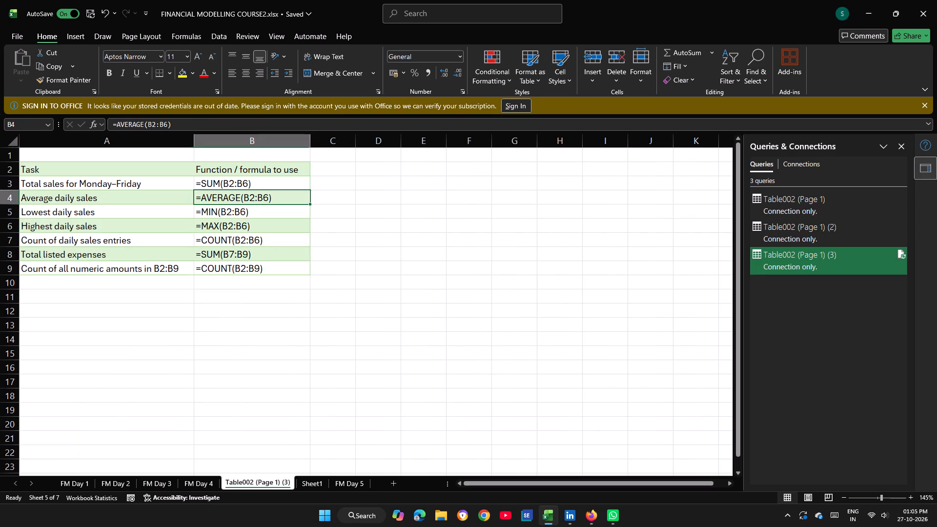
{"action": "left_click", "coordinate": [250, 190]}
{"action": "left_click", "coordinate": [257, 179]}
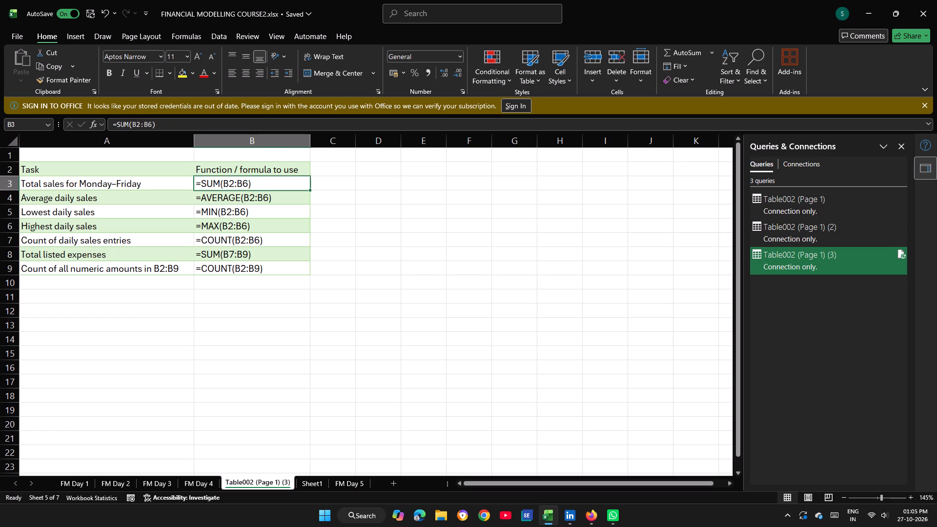
{"action": "key", "text": "Delete"}
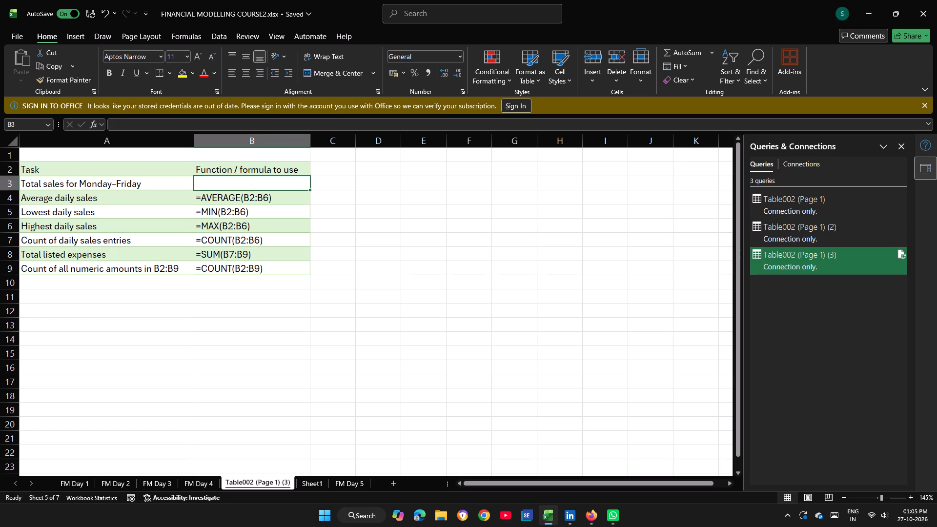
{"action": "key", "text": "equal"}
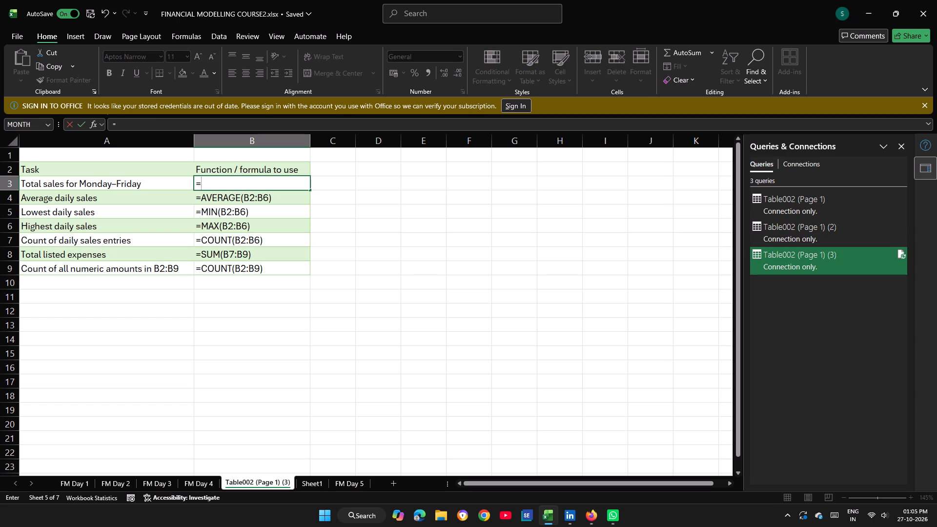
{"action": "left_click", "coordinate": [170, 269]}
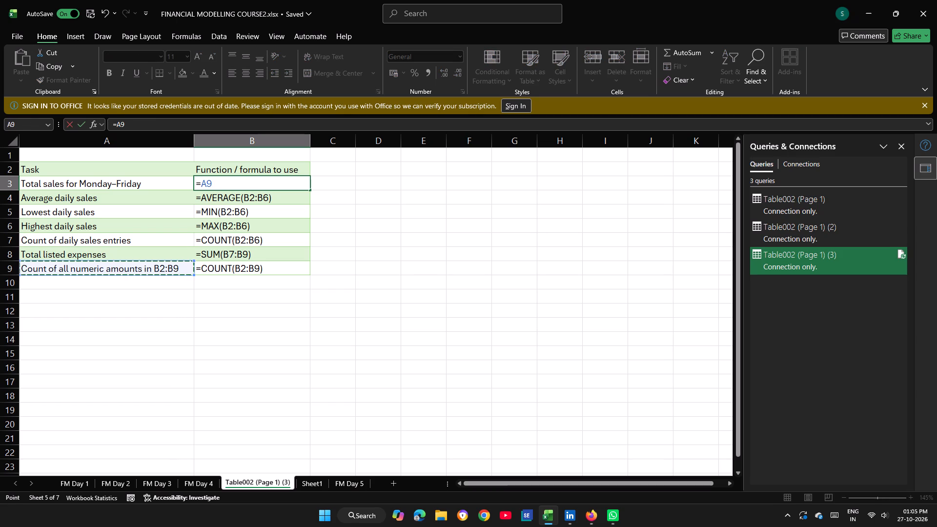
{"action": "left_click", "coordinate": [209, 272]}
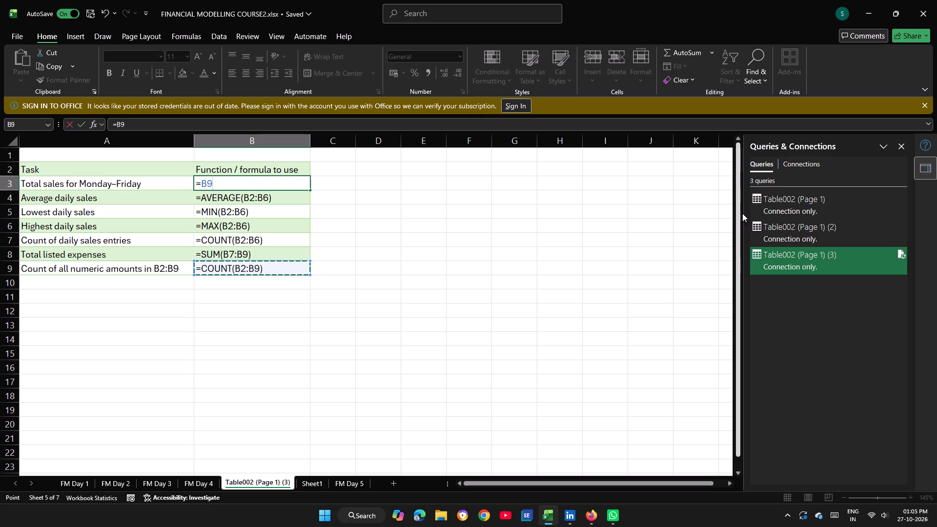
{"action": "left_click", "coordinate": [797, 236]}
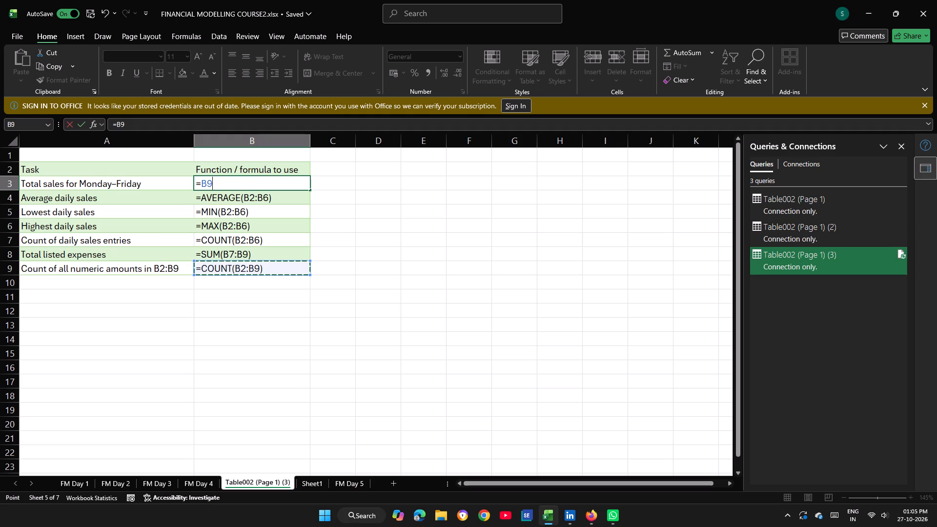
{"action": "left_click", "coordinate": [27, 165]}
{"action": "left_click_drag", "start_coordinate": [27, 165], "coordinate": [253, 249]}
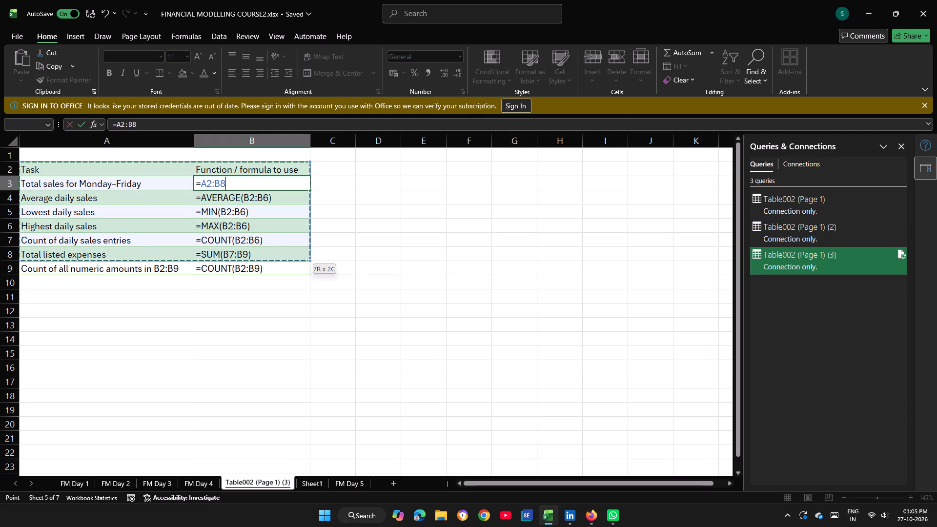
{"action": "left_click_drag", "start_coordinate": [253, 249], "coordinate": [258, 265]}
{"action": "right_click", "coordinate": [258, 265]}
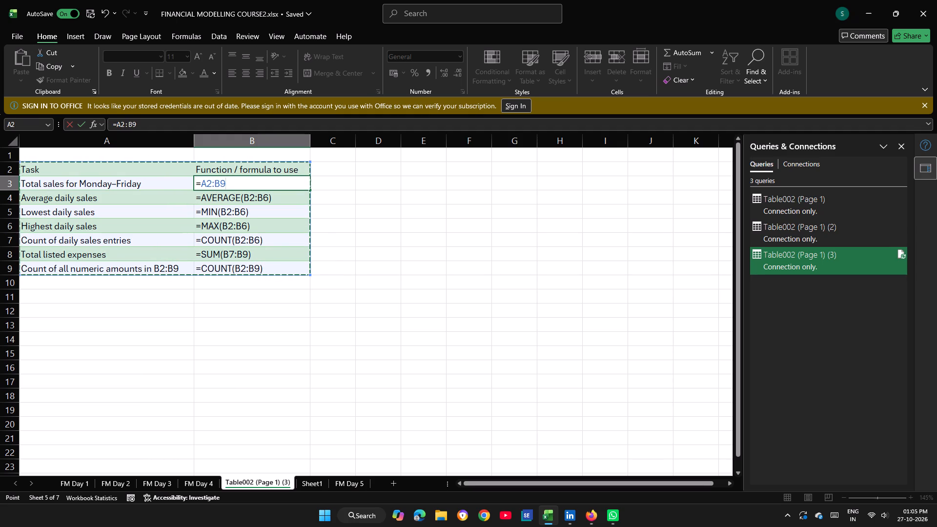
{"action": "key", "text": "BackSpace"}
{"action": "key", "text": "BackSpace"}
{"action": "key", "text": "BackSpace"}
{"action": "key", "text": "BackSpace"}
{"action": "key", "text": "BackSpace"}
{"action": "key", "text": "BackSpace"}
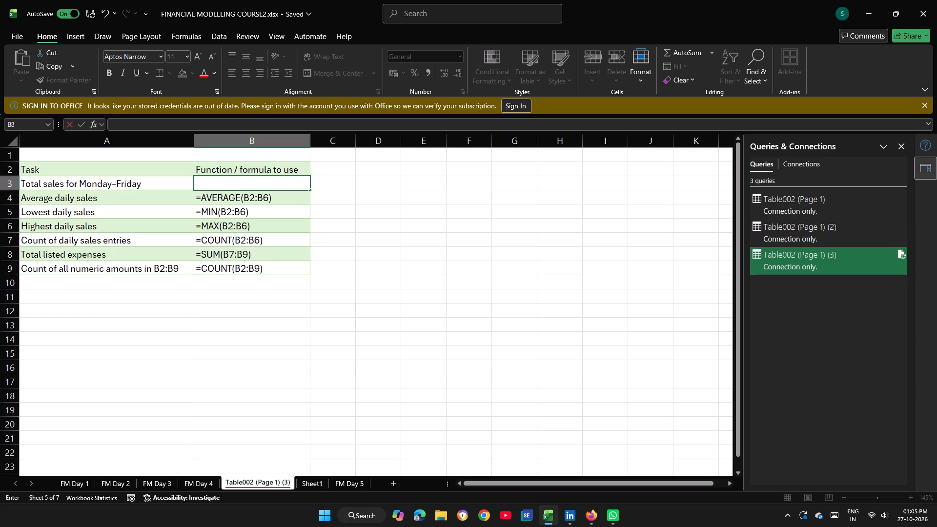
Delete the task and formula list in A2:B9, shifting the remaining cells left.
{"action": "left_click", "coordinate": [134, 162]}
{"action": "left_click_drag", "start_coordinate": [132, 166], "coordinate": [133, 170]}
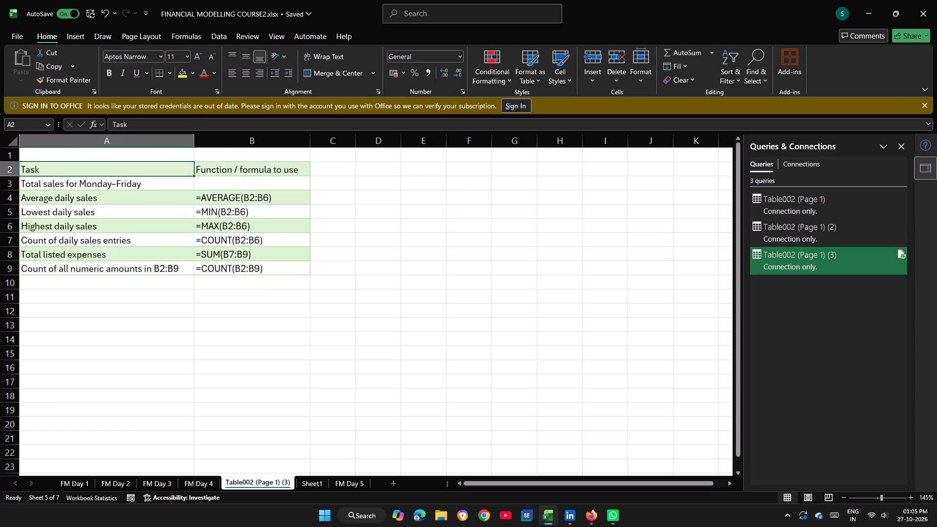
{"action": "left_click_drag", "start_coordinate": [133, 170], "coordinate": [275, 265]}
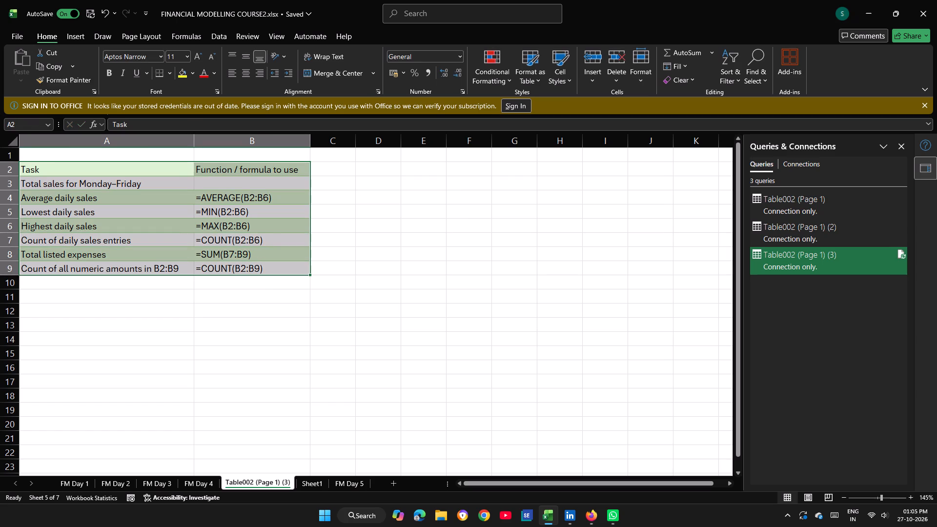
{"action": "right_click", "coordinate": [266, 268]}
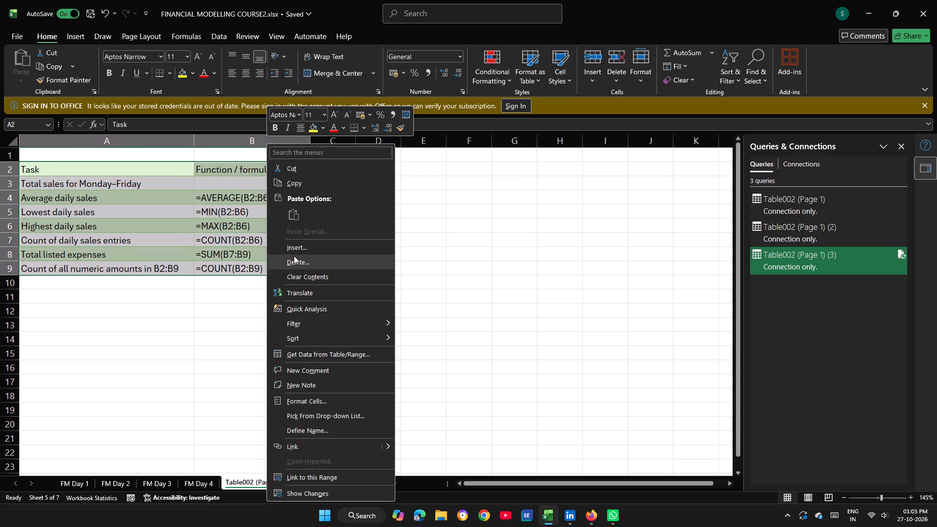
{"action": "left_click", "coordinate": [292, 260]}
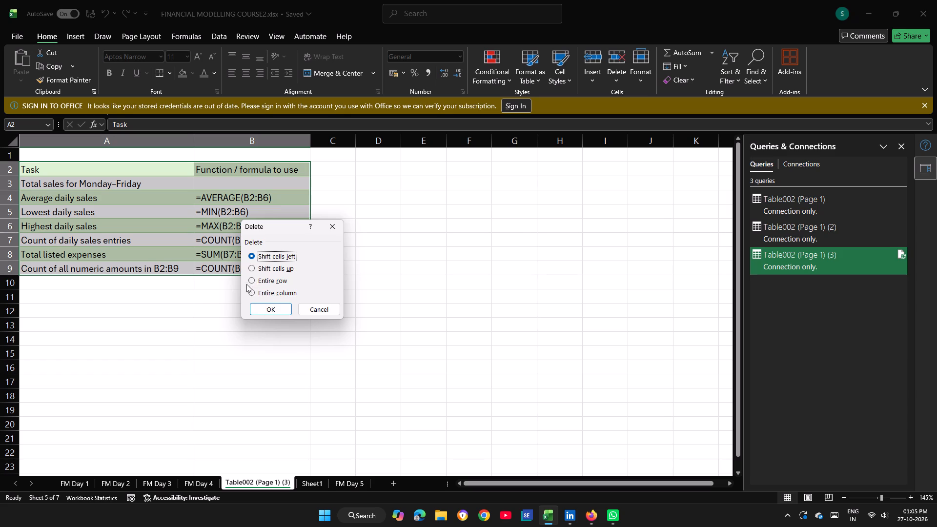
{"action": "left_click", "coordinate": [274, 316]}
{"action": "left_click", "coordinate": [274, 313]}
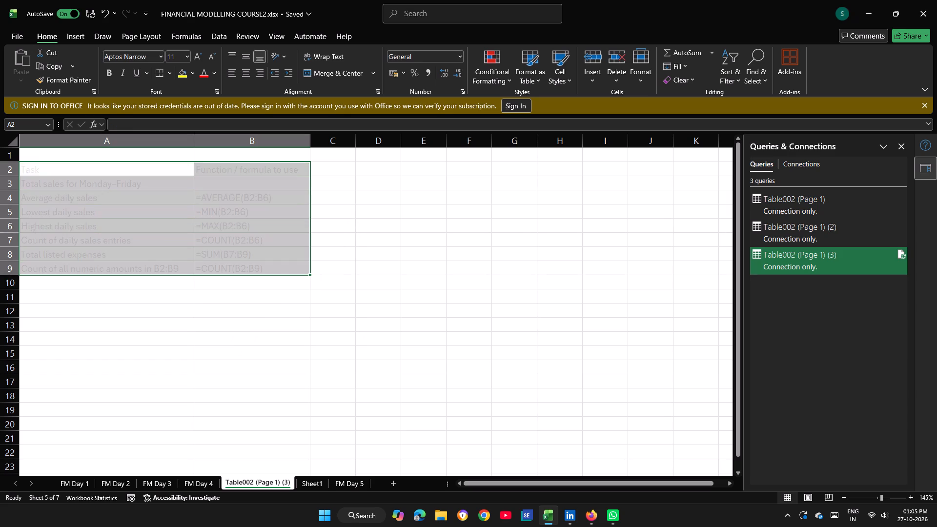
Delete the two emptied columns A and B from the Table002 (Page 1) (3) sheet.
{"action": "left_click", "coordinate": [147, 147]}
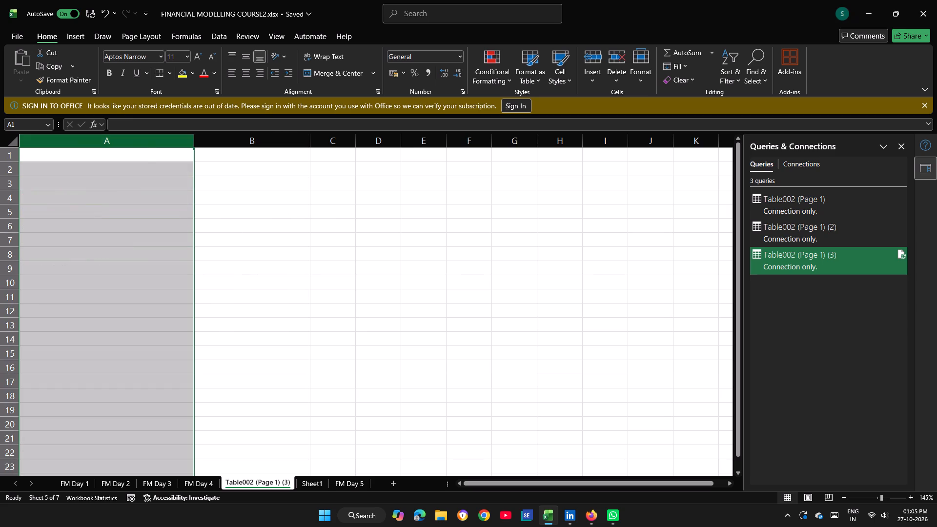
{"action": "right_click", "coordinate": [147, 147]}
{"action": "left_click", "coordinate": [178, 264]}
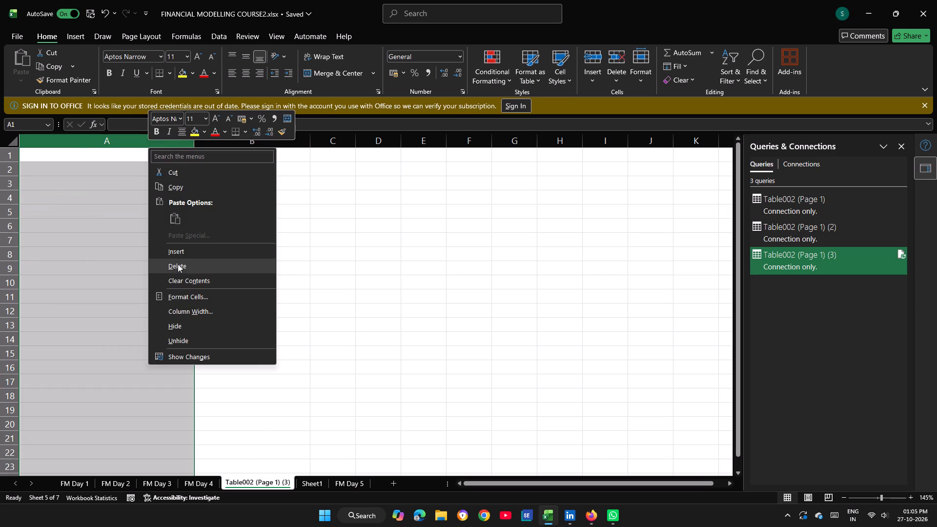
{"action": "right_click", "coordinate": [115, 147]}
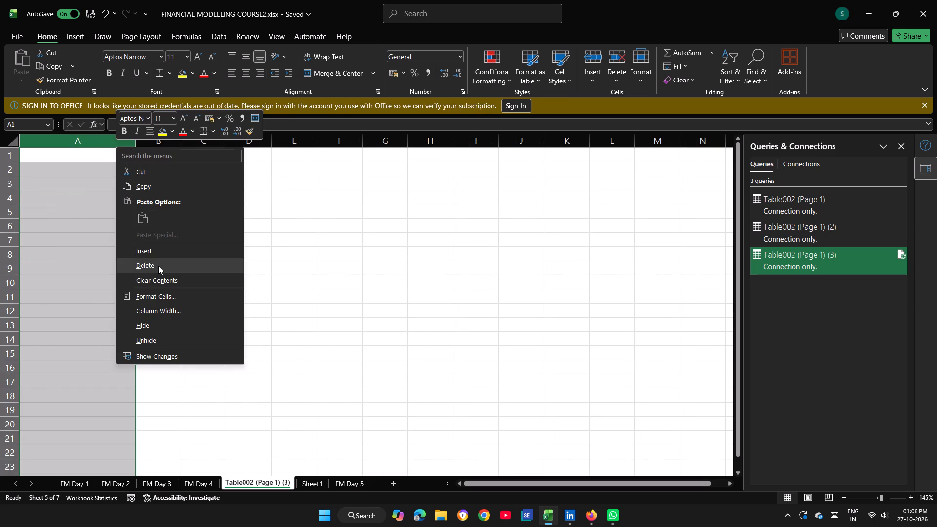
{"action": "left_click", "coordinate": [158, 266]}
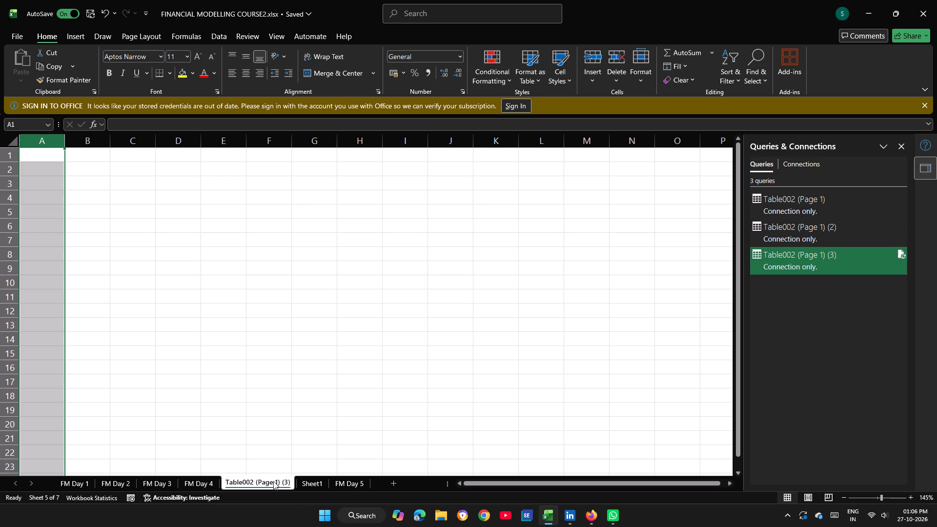
Delete the empty Sheet1 worksheet.
{"action": "left_click", "coordinate": [306, 486]}
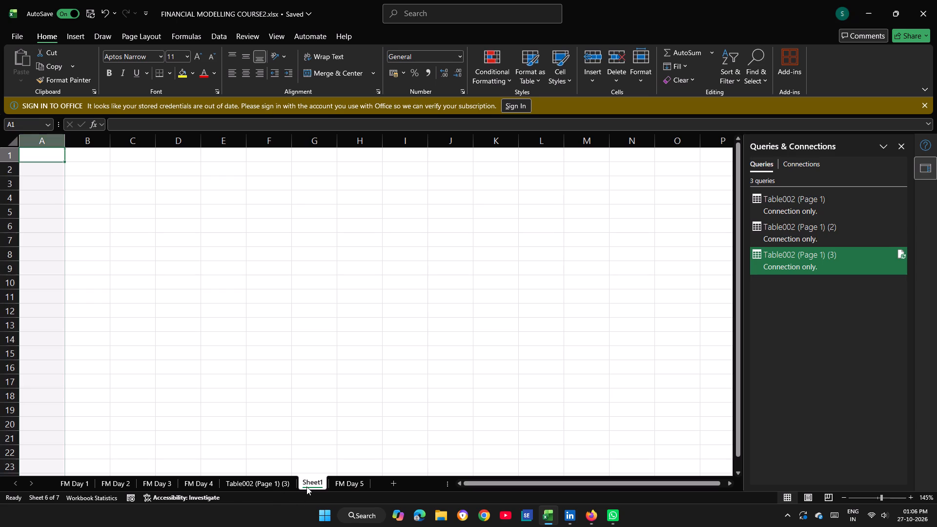
{"action": "right_click", "coordinate": [309, 485]}
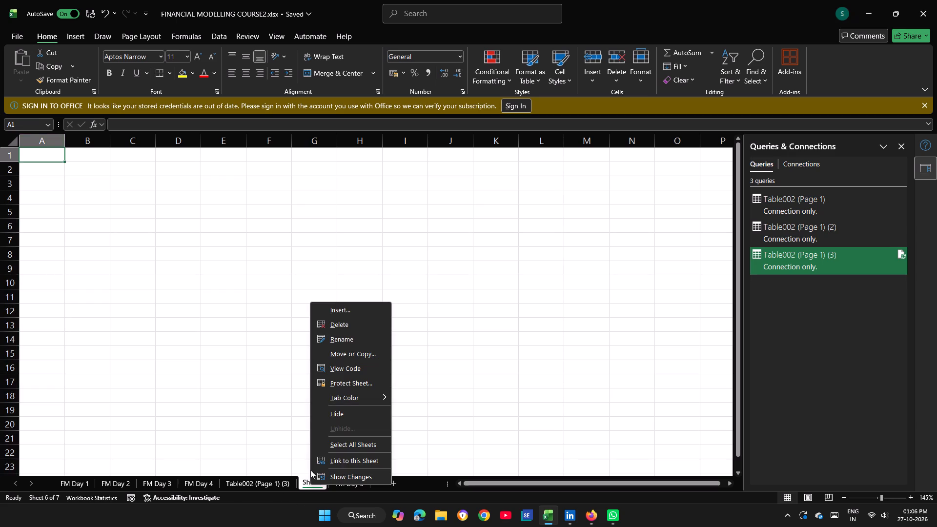
{"action": "left_click", "coordinate": [346, 324]}
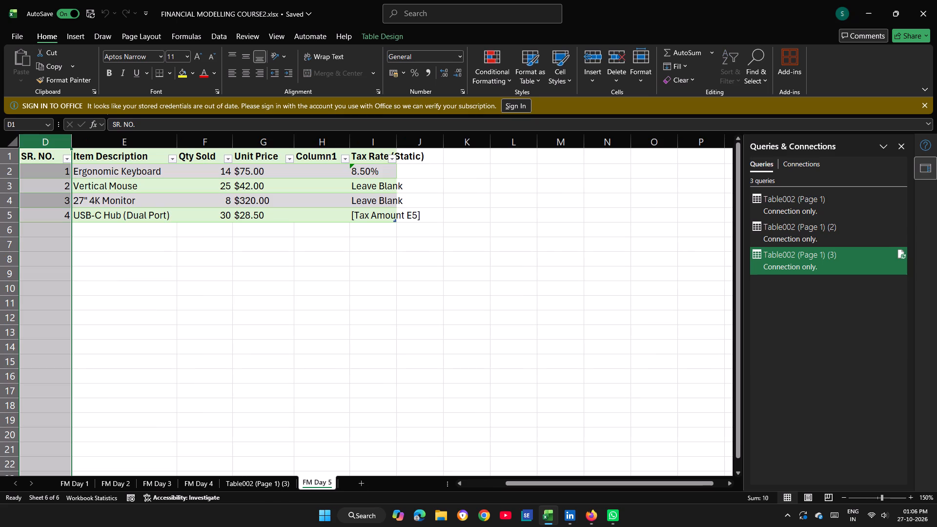
Permanently delete the Table002 (Page 1) (3) worksheet.
{"action": "left_click", "coordinate": [264, 481]}
{"action": "right_click", "coordinate": [264, 481]}
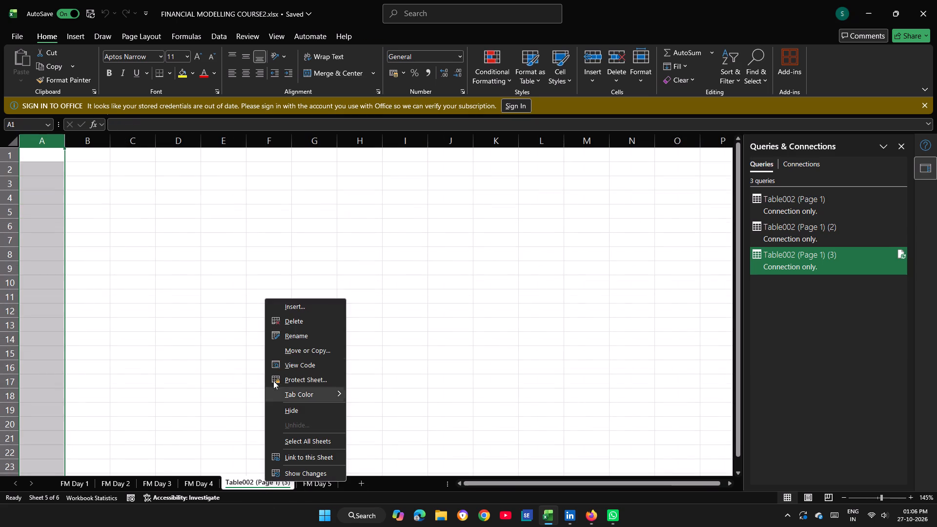
{"action": "left_click", "coordinate": [295, 325]}
{"action": "left_click", "coordinate": [476, 279]}
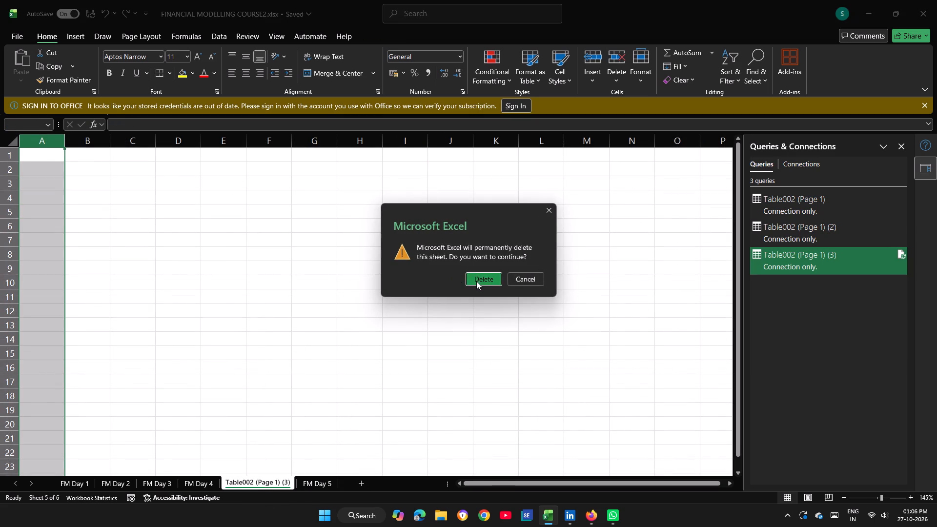
Add a new worksheet after FM Day 5 and rename it FM Day 6.
{"action": "left_click", "coordinate": [287, 481]}
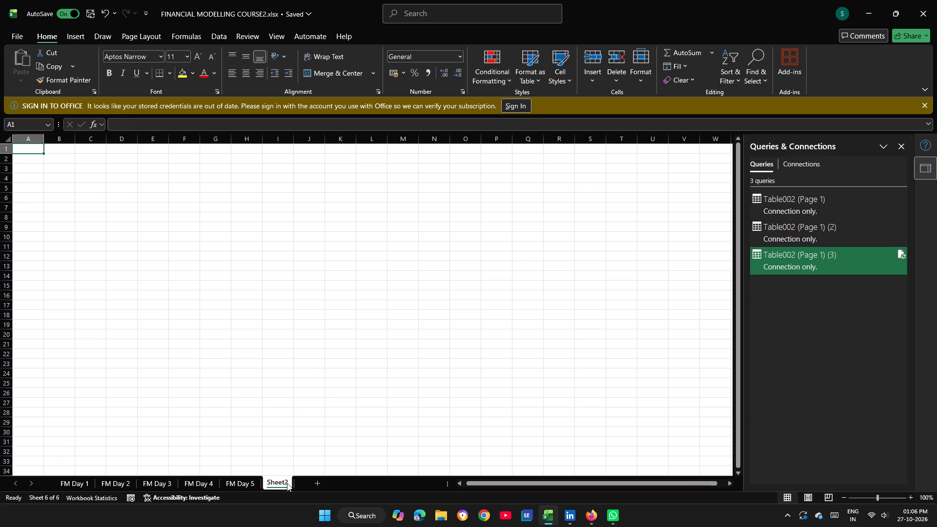
{"action": "right_click", "coordinate": [287, 486]}
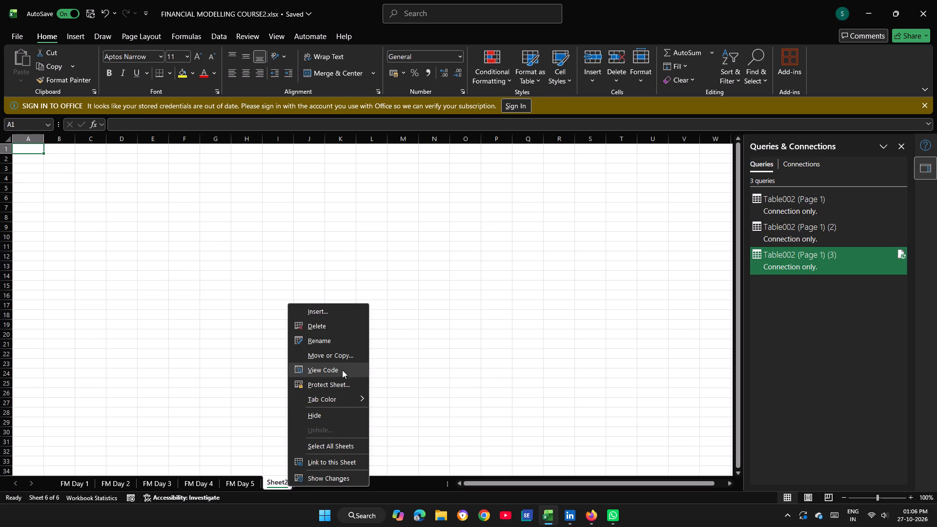
{"action": "left_click", "coordinate": [327, 335]}
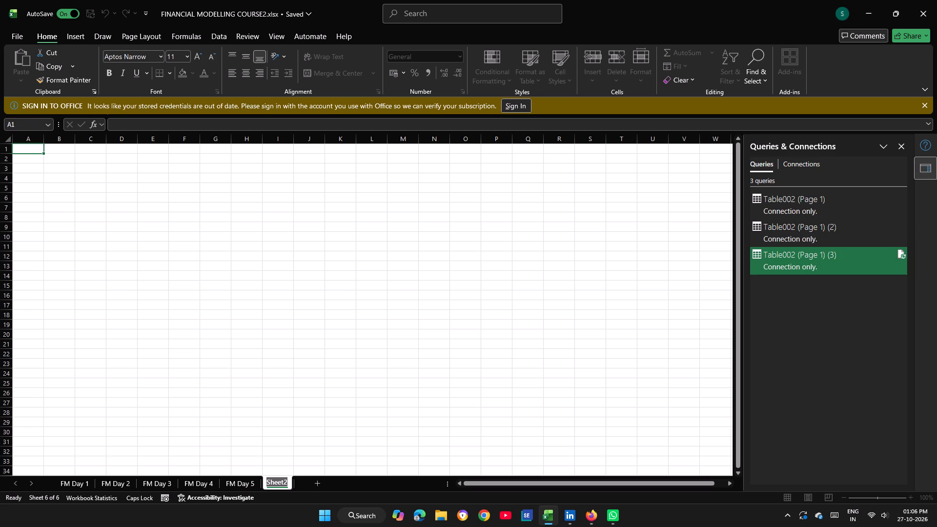
{"action": "key", "text": "f"}
{"action": "type", "text": "M"}
{"action": "key", "text": "space"}
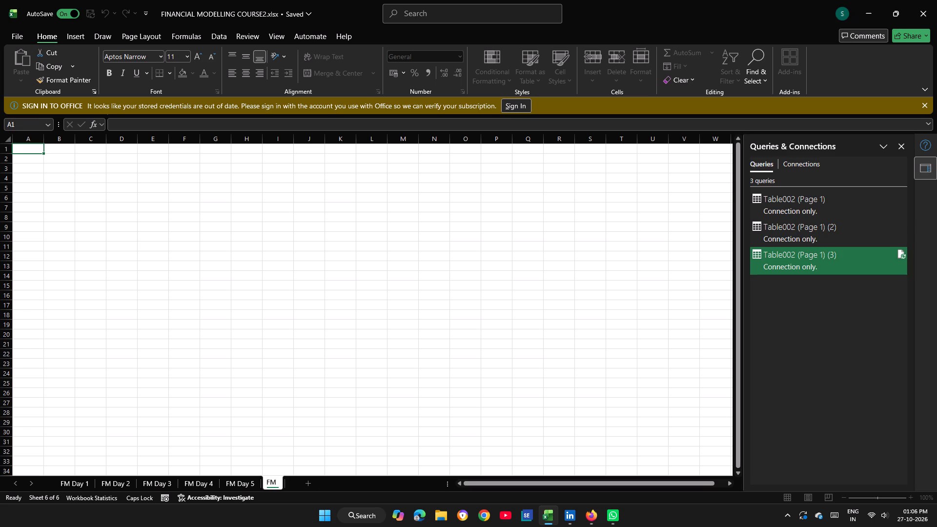
{"action": "key", "text": "d"}
{"action": "key", "text": "a"}
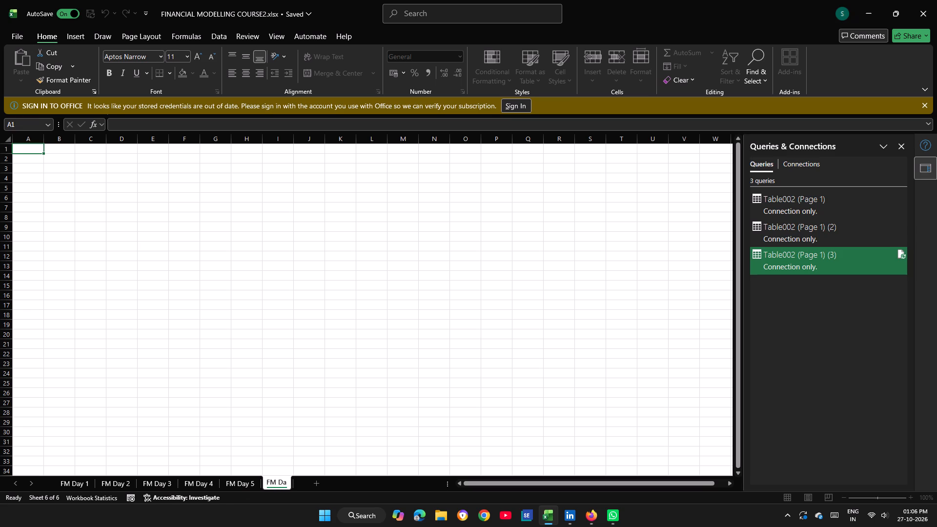
{"action": "type", "text": "y"}
{"action": "key", "text": "space"}
{"action": "key", "text": "6"}
{"action": "key", "text": "Return"}
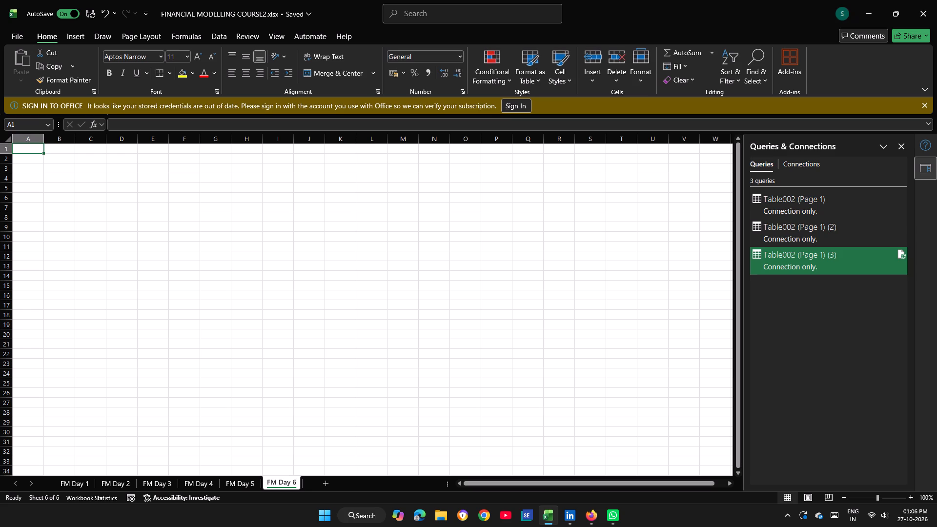
Import Table001 (Page 1), with the Particulars and Amount columns, from Financial_Modelling_Day_6_Practice.pdf and load it into the workbook.
{"action": "right_click", "coordinate": [48, 201], "text": "ctrl"}
{"action": "scroll", "coordinate": [48, 201], "scroll_direction": "up", "scroll_amount": 2, "text": "ctrl"}
{"action": "left_click", "coordinate": [293, 206]}
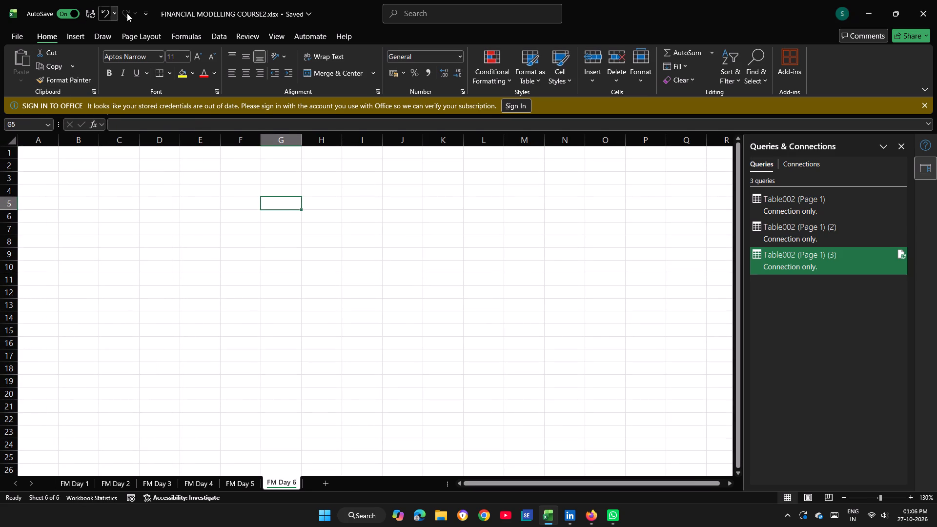
{"action": "left_click", "coordinate": [212, 34]}
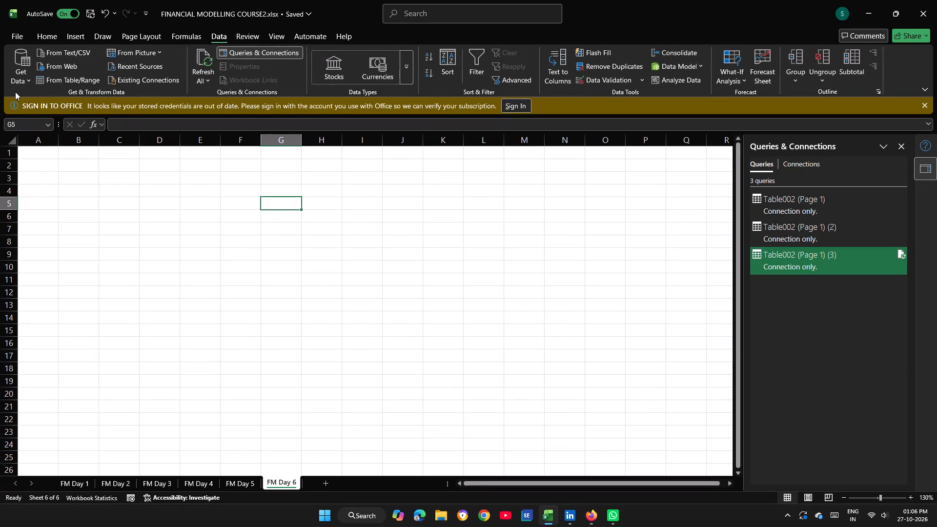
{"action": "left_click", "coordinate": [20, 80]}
{"action": "left_click_drag", "start_coordinate": [47, 116], "coordinate": [53, 122]}
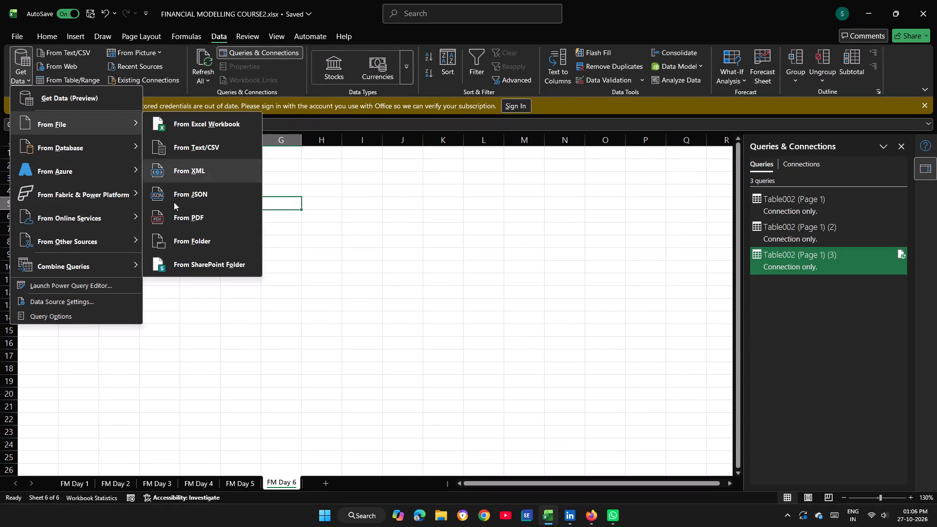
{"action": "left_click", "coordinate": [176, 213]}
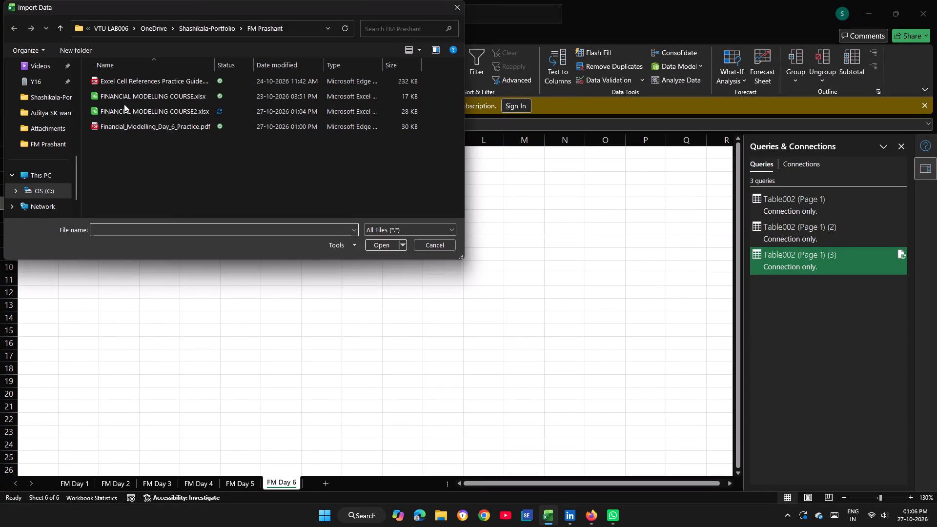
{"action": "left_click", "coordinate": [147, 125]}
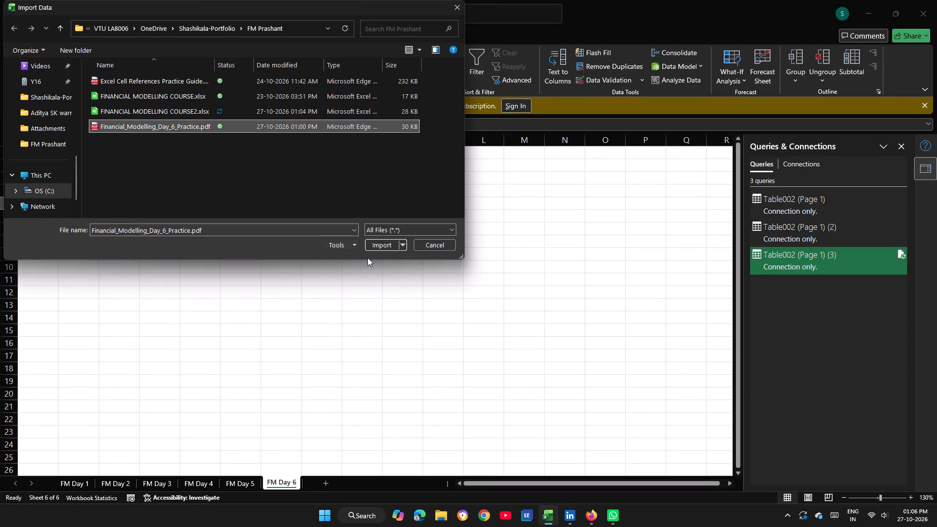
{"action": "left_click", "coordinate": [376, 246]}
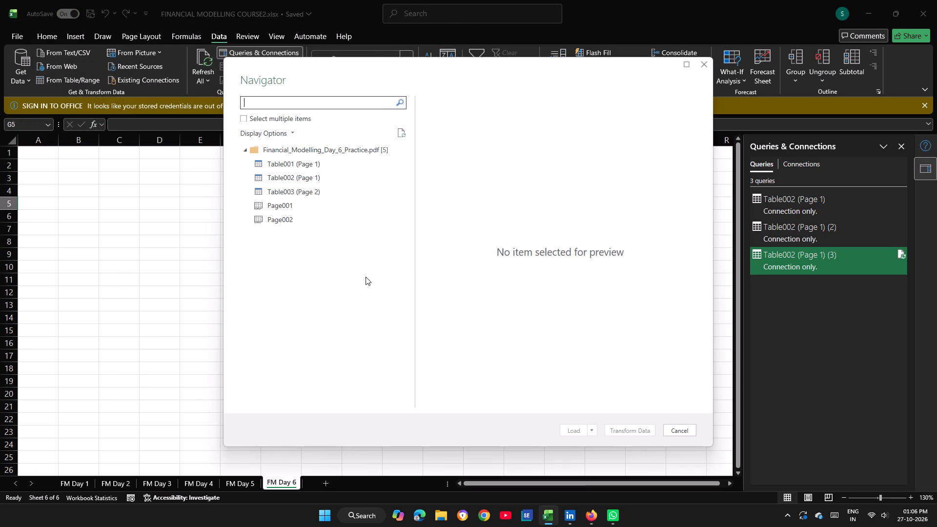
{"action": "left_click", "coordinate": [313, 190]}
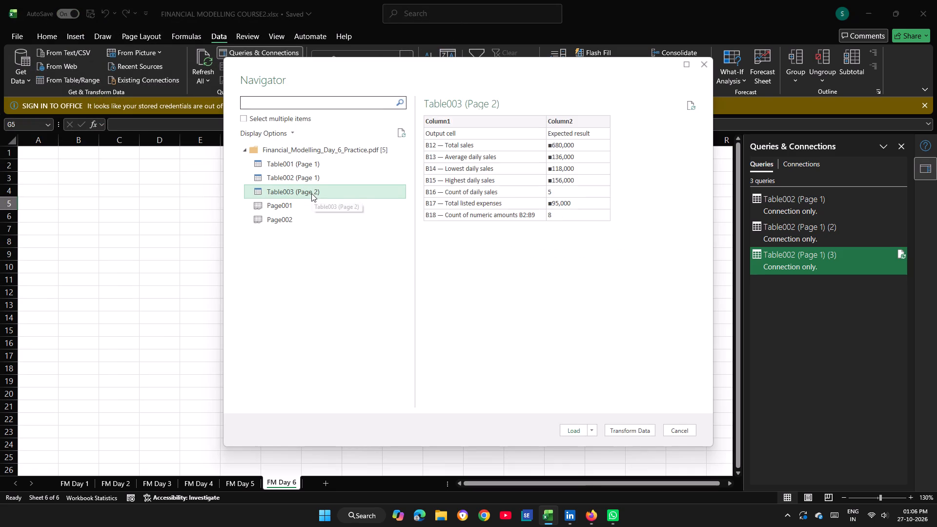
{"action": "left_click", "coordinate": [319, 180]}
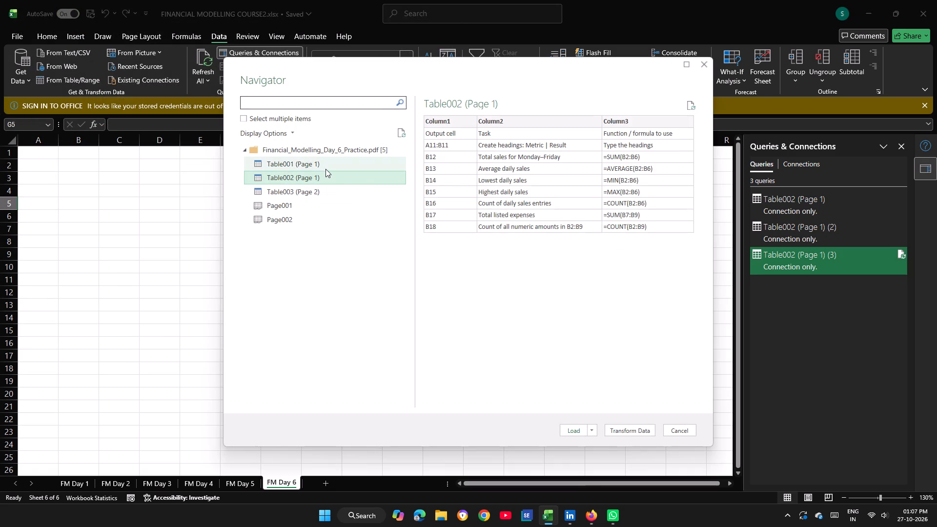
{"action": "left_click", "coordinate": [326, 169]}
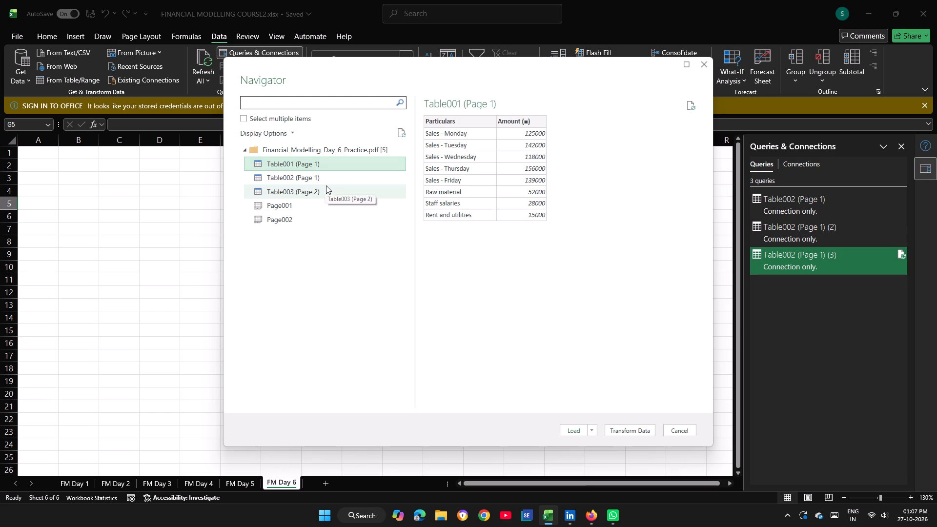
{"action": "left_click", "coordinate": [574, 427]}
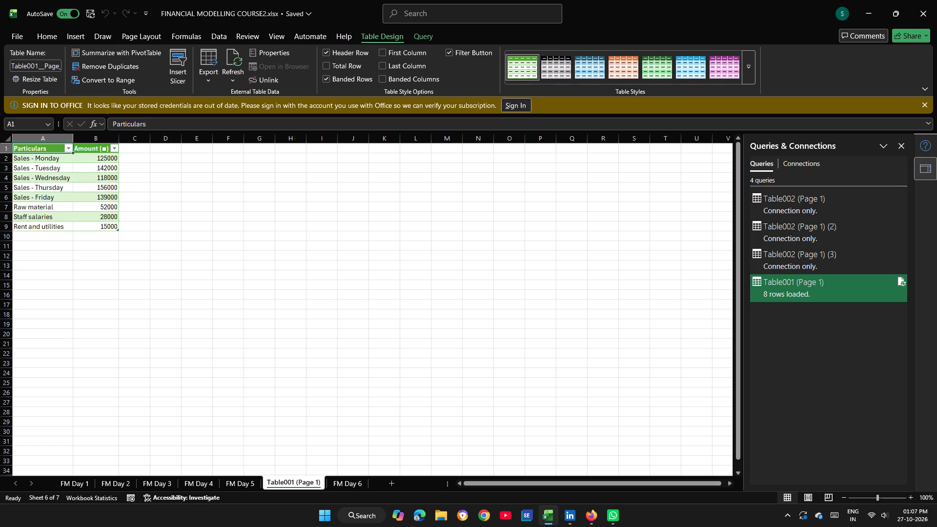
{"action": "left_click", "coordinate": [102, 149]}
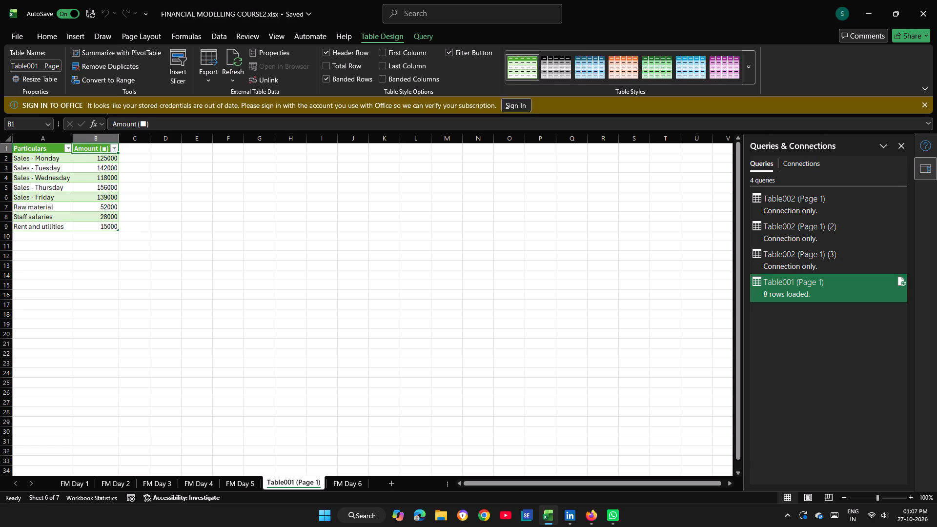
{"action": "scroll", "coordinate": [146, 273], "scroll_direction": "up", "scroll_amount": 2, "text": "ctrl"}
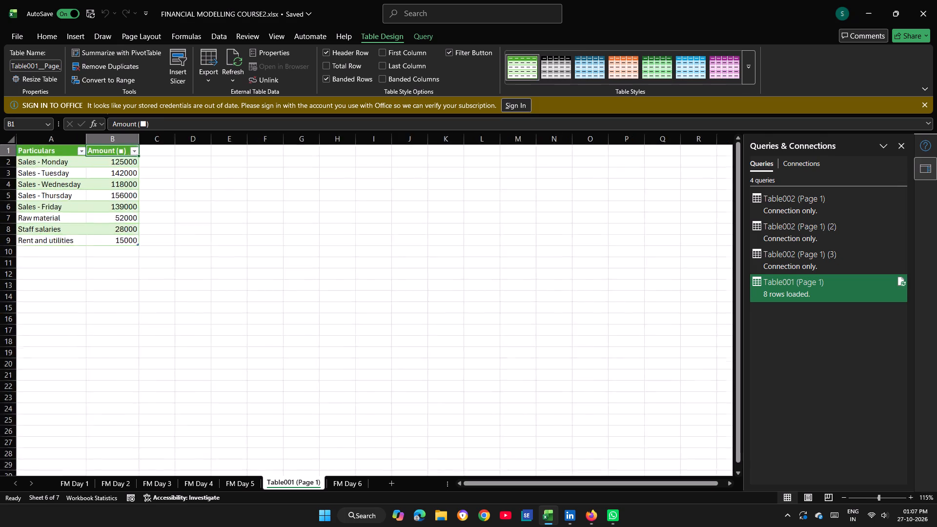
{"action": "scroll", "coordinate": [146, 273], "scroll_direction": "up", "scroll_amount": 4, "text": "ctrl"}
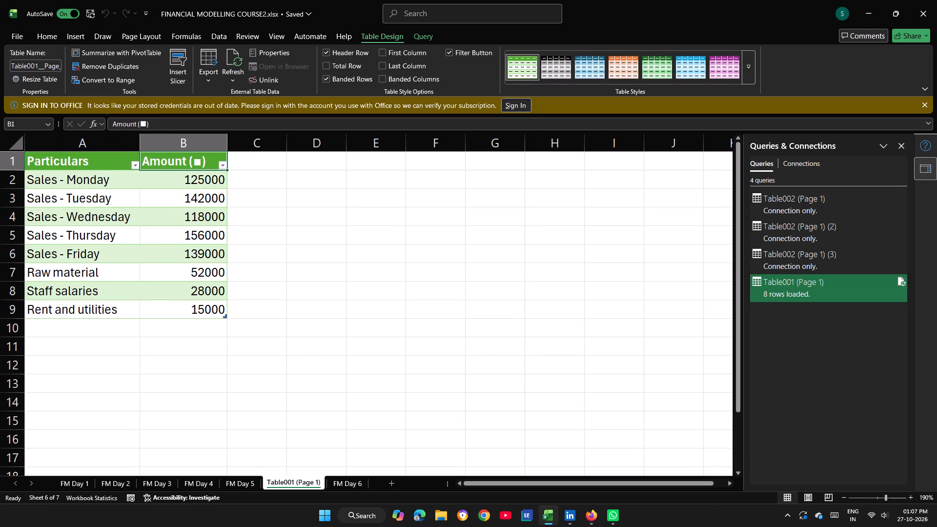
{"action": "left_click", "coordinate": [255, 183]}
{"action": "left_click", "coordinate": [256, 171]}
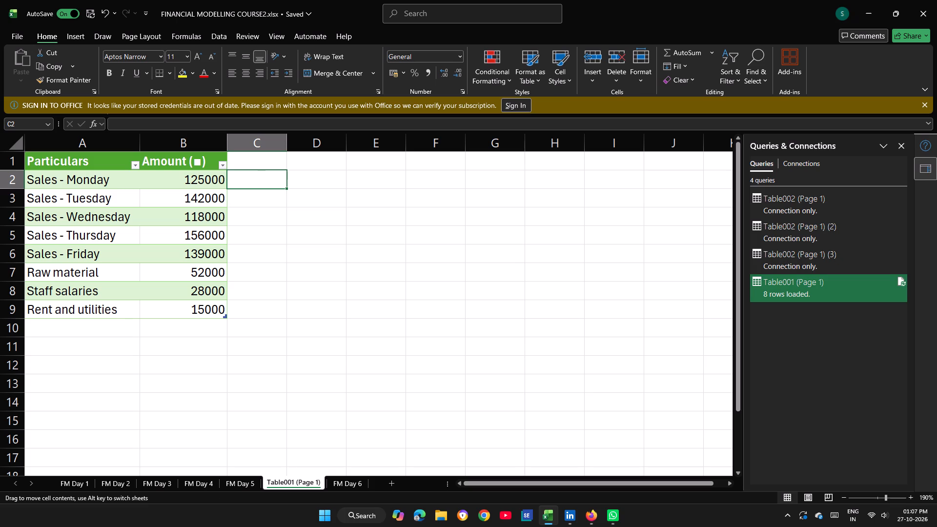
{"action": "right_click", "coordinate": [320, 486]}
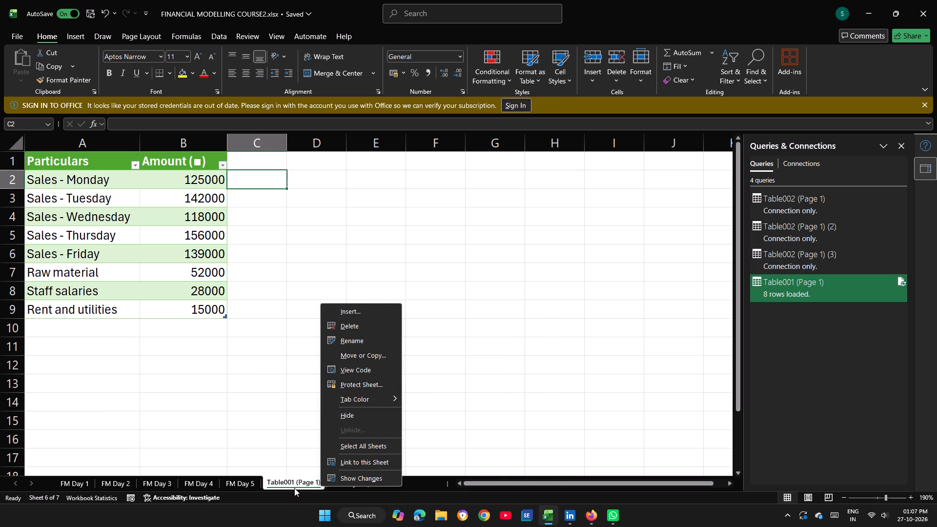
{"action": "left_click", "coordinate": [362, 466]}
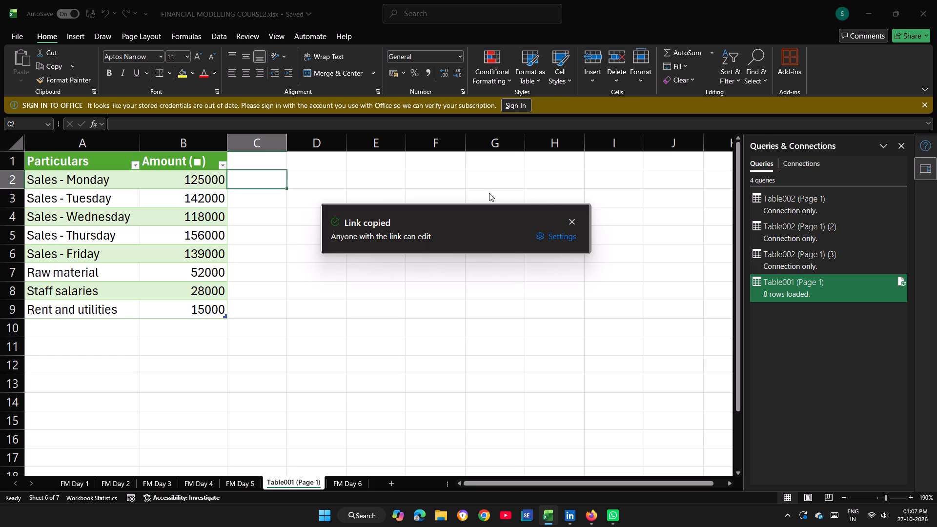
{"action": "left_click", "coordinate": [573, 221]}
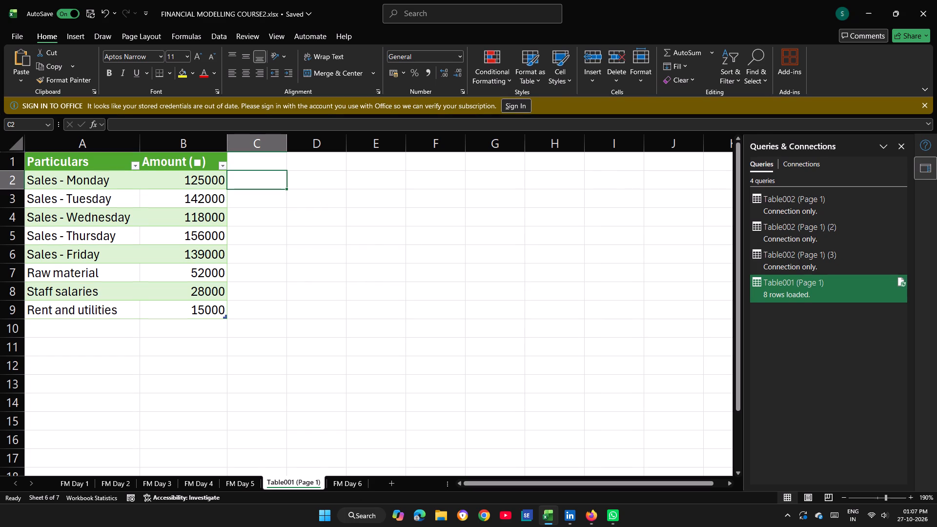
Rename the Table001 (Page 1) worksheet as "FM Day 6.", with a trailing period to keep it distinct from the existing FM Day 6.
{"action": "left_click", "coordinate": [316, 482]}
{"action": "right_click", "coordinate": [316, 482]}
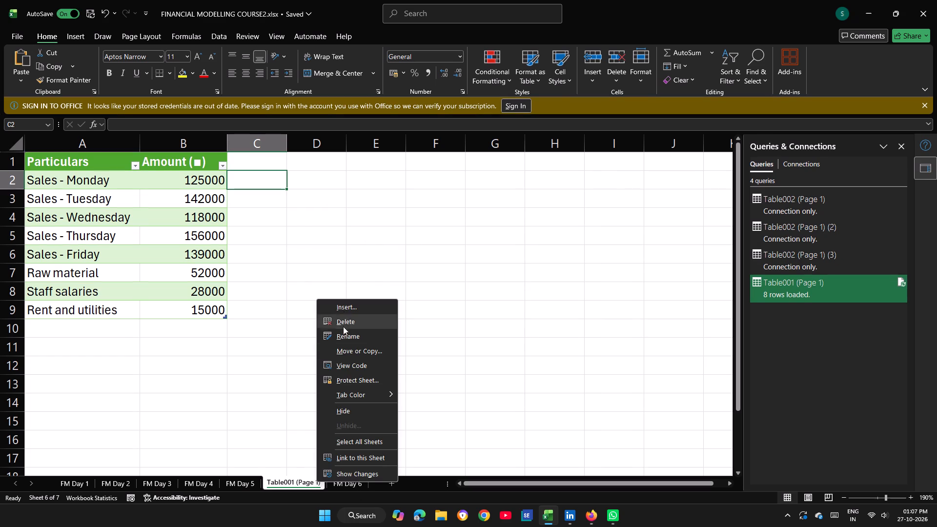
{"action": "left_click", "coordinate": [344, 331]}
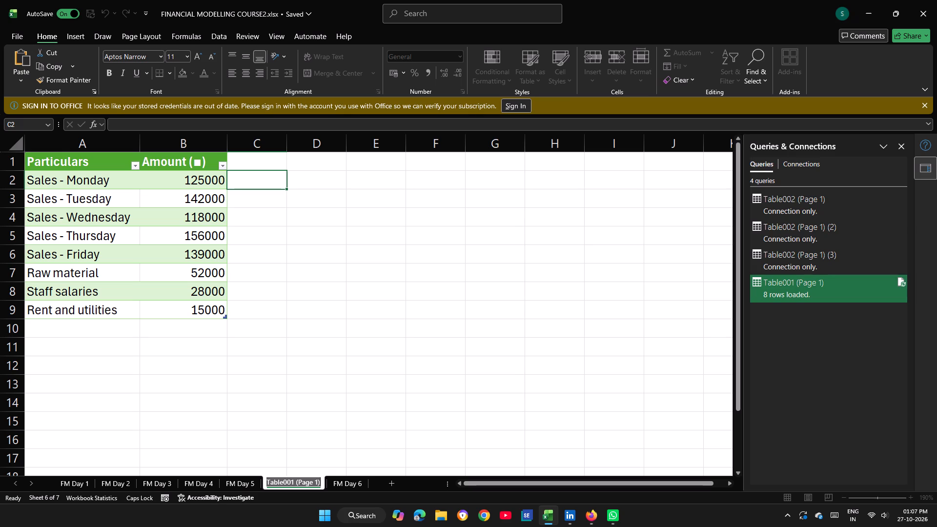
{"action": "key", "text": "f"}
{"action": "type", "text": "M D"}
{"action": "type", "text": "ay"}
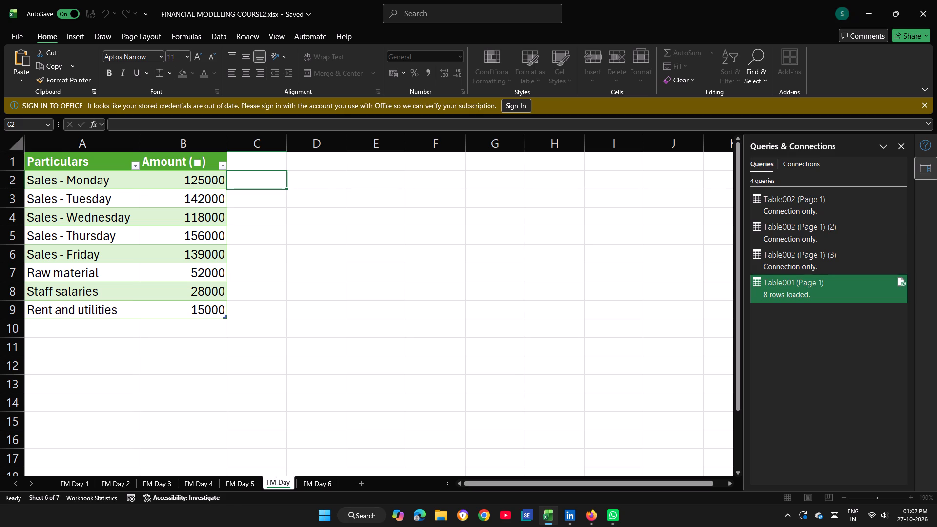
{"action": "key", "text": "space"}
{"action": "key", "text": "6"}
{"action": "key", "text": "Return"}
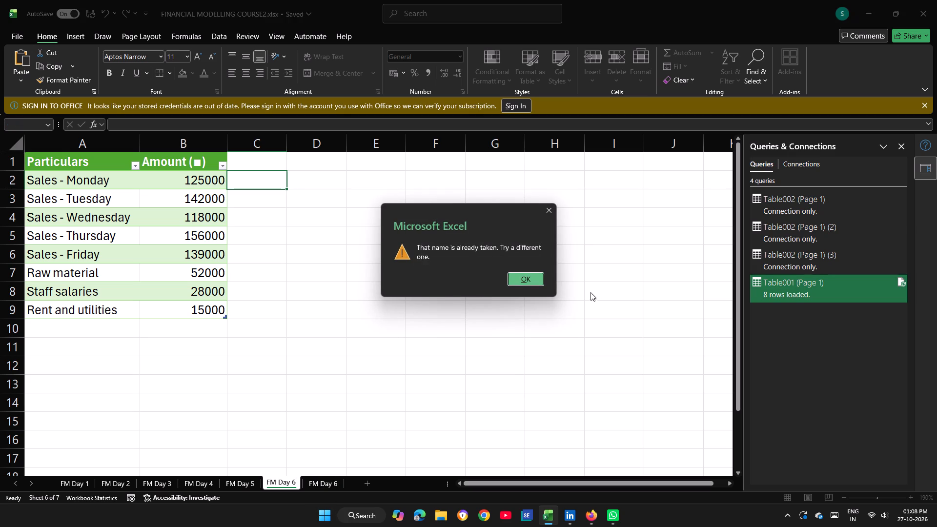
{"action": "left_click", "coordinate": [315, 486]}
{"action": "left_click", "coordinate": [523, 276]}
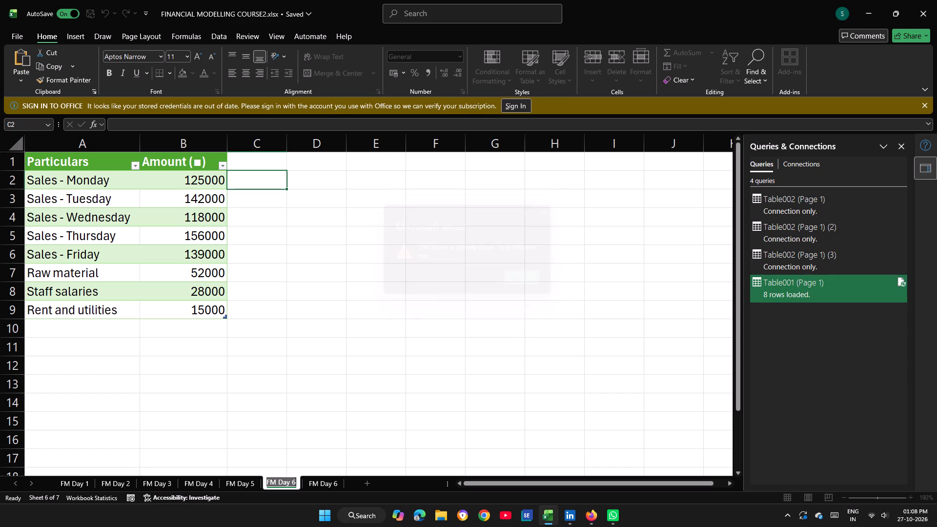
{"action": "left_click", "coordinate": [331, 479]}
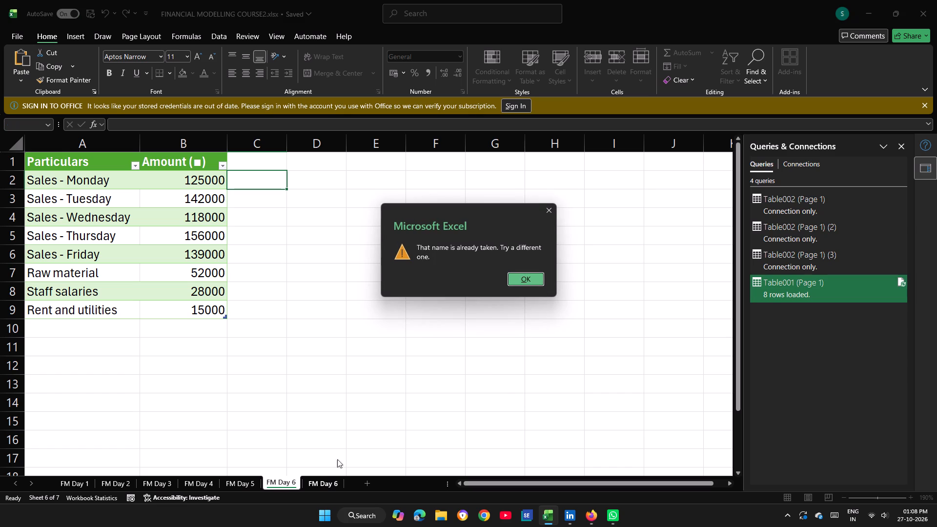
{"action": "left_click_drag", "start_coordinate": [300, 475], "coordinate": [295, 479]}
{"action": "left_click", "coordinate": [294, 479]}
{"action": "left_click", "coordinate": [527, 282]}
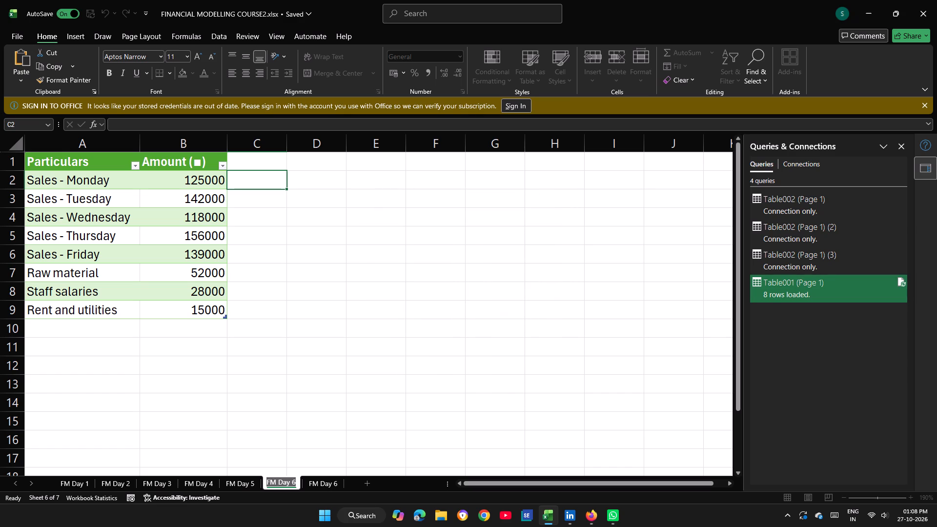
{"action": "key", "text": "period"}
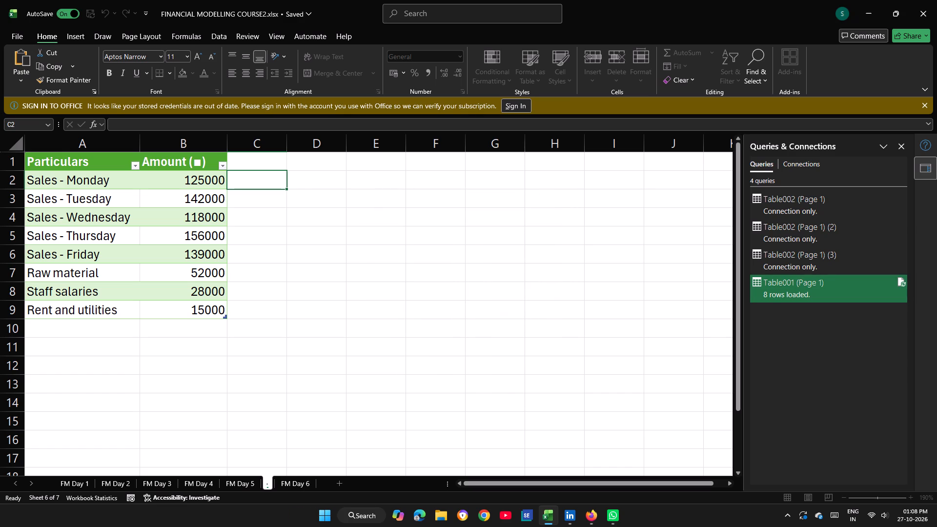
{"action": "key", "text": "BackSpace"}
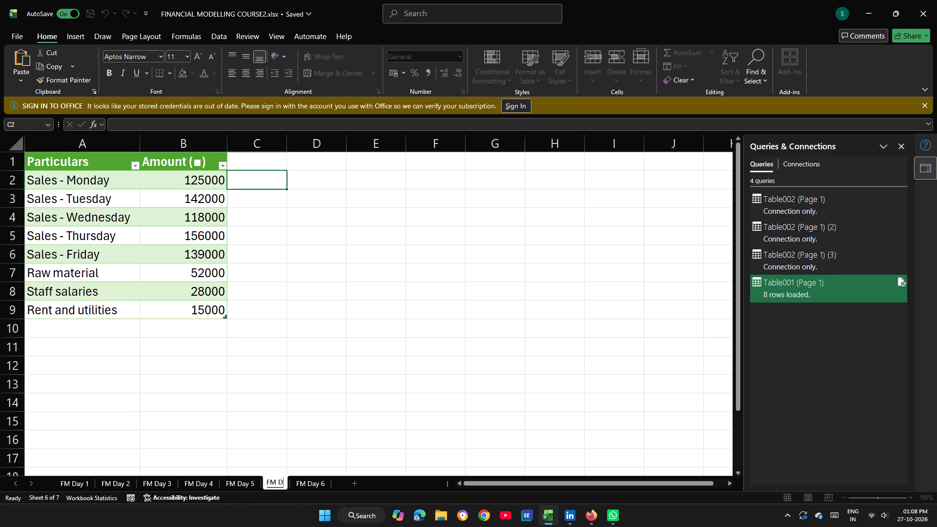
{"action": "type", "text": "ay 6"}
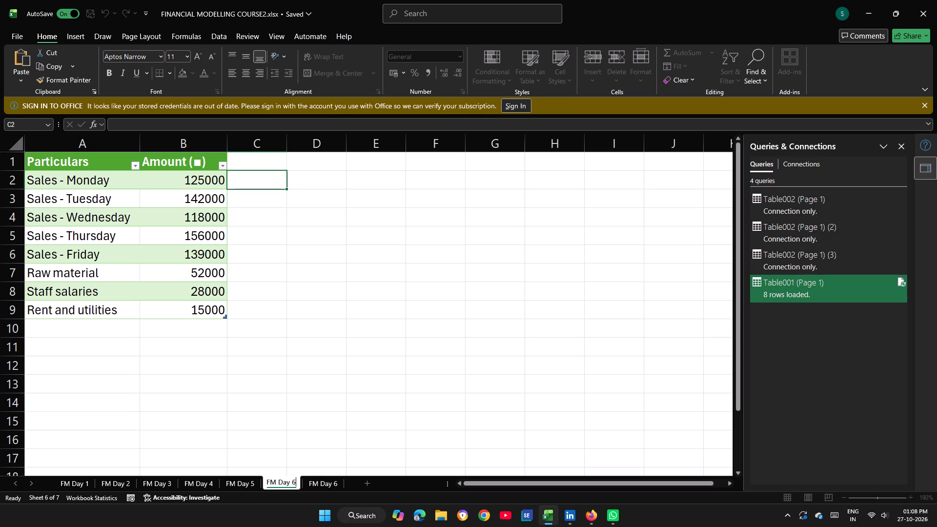
{"action": "key", "text": "period"}
{"action": "key", "text": "Return"}
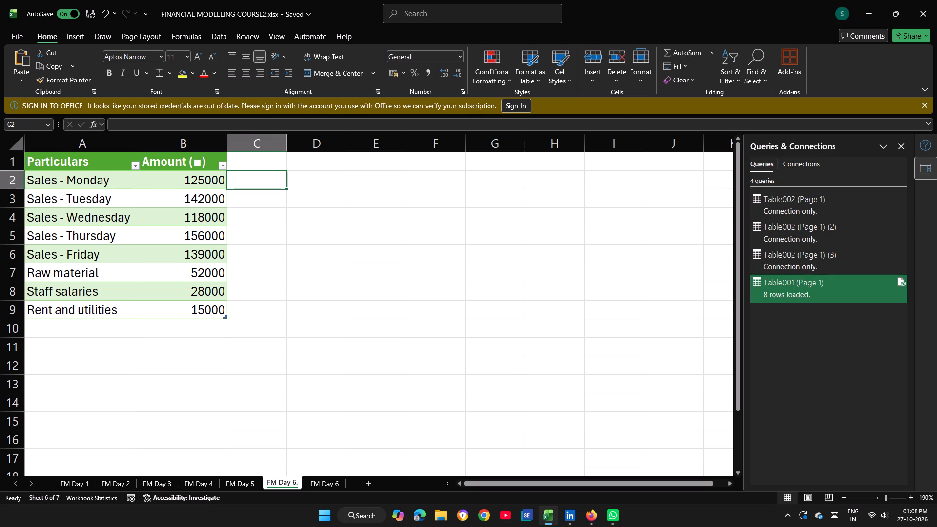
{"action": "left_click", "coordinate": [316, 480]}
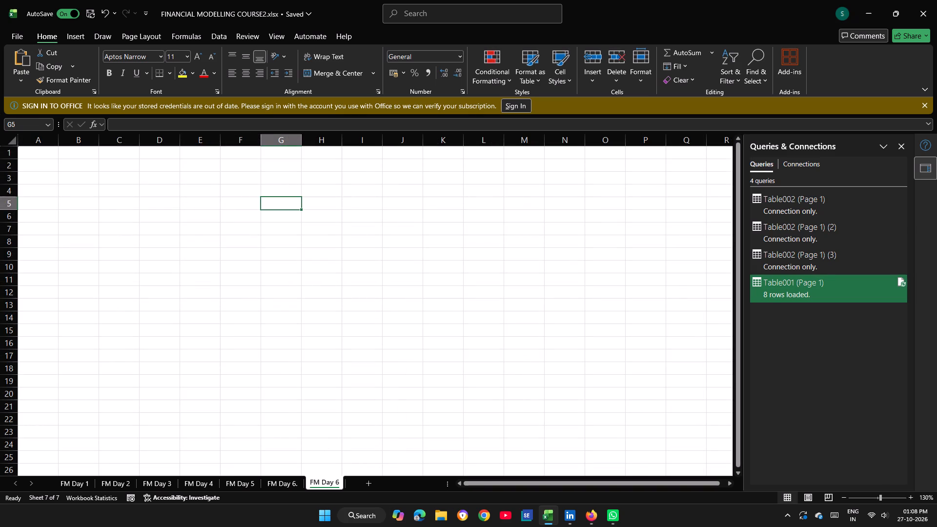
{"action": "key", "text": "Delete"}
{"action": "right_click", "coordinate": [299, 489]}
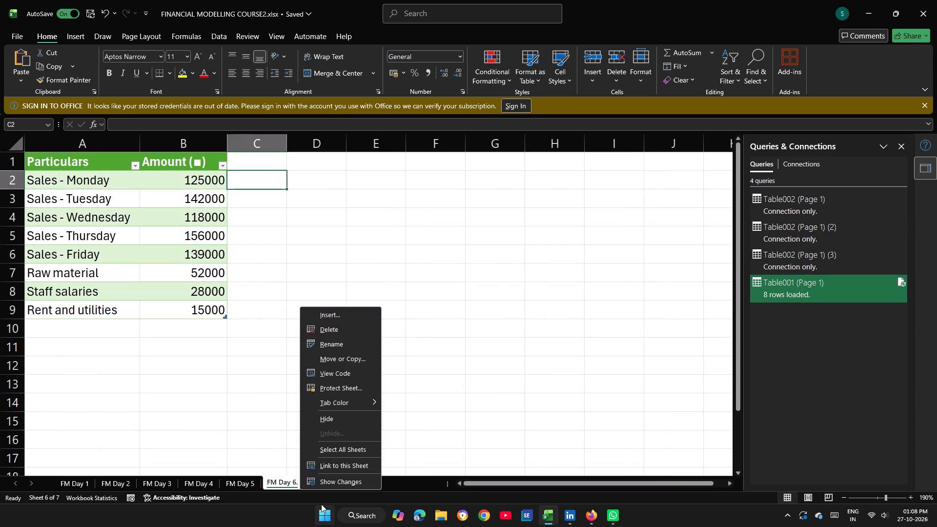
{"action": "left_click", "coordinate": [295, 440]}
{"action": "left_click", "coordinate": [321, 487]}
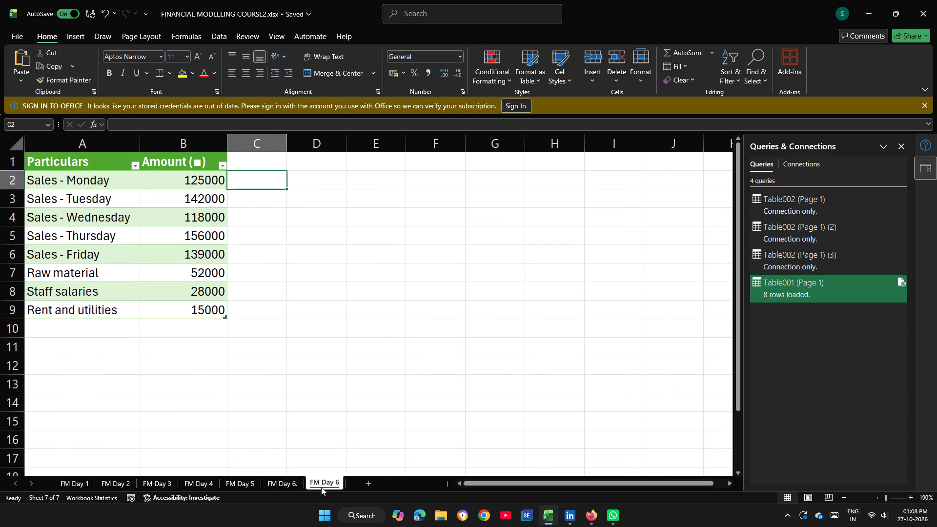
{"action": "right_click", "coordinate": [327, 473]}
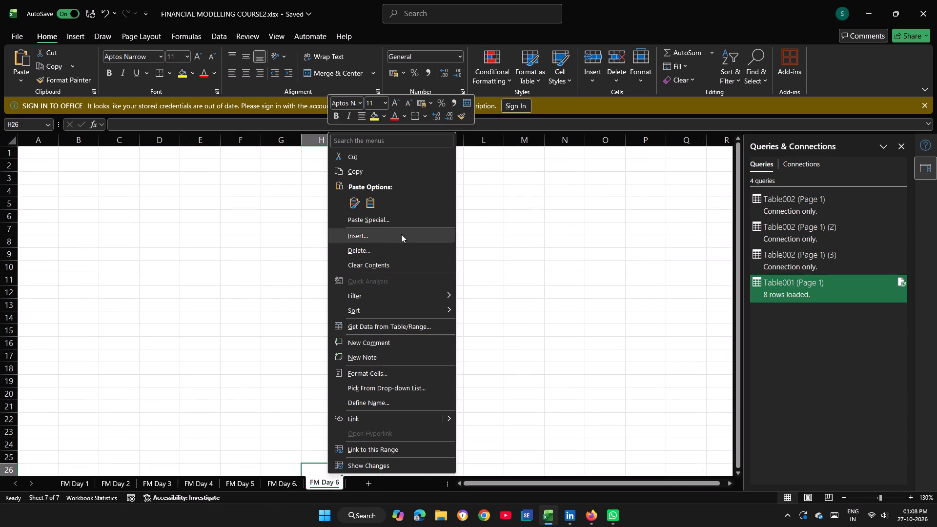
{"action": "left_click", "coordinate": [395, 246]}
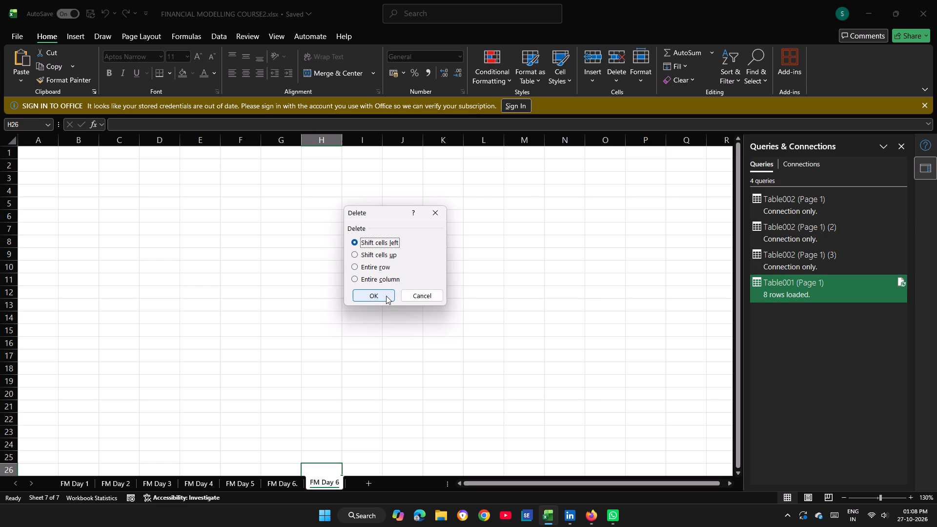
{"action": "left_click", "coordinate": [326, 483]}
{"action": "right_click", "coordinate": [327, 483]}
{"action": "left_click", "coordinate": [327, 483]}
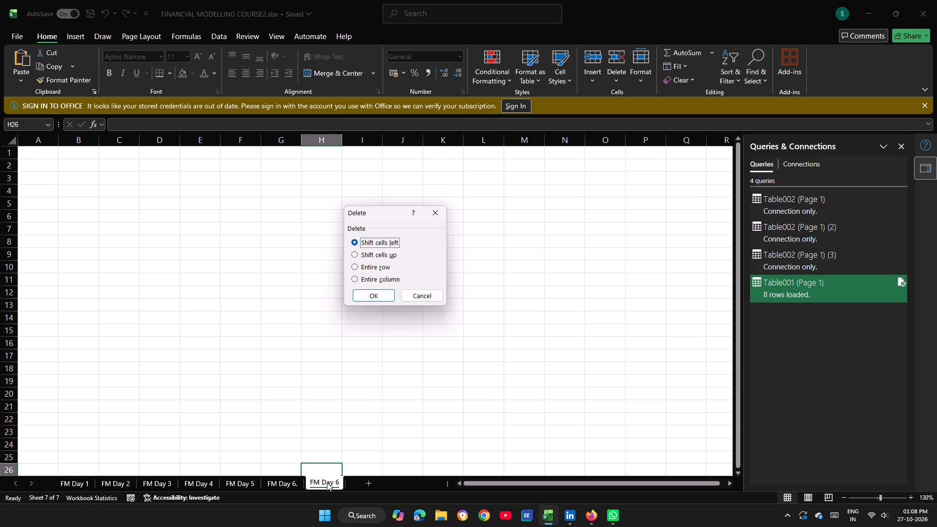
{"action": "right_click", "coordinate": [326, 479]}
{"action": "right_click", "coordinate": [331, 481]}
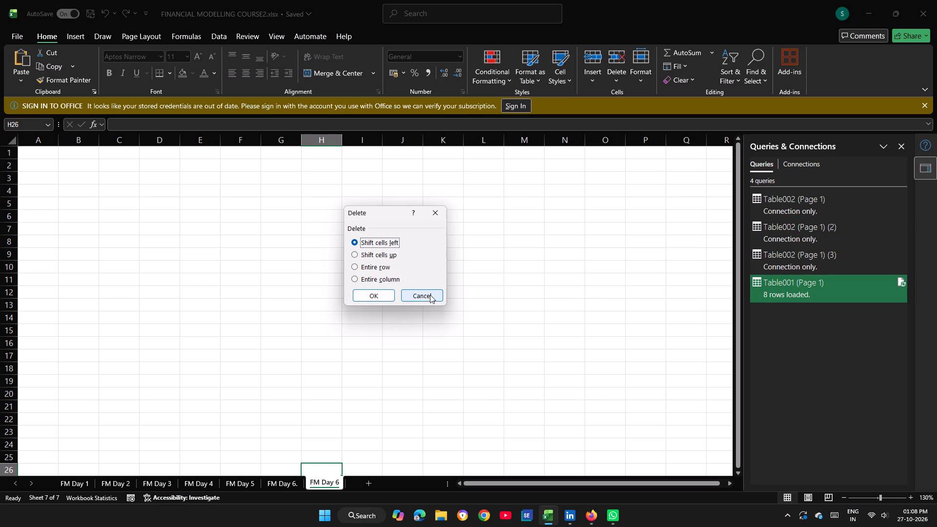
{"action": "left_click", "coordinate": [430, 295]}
Delete the empty FM Day 6 worksheet at the end of the workbook.
{"action": "right_click", "coordinate": [334, 480]}
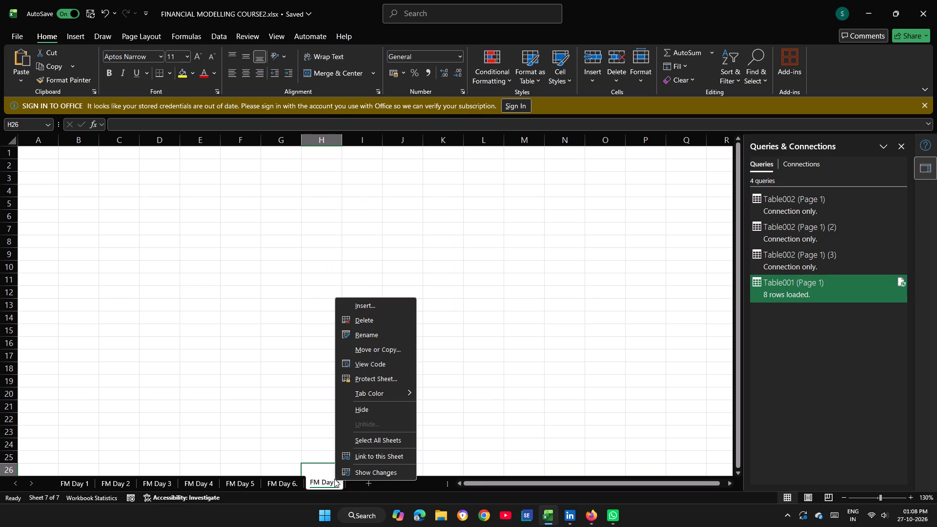
{"action": "left_click", "coordinate": [363, 319]}
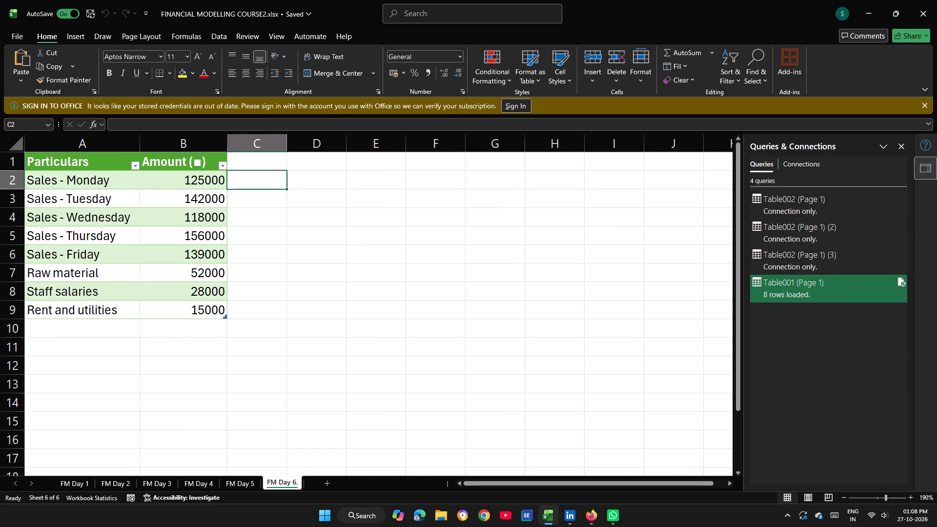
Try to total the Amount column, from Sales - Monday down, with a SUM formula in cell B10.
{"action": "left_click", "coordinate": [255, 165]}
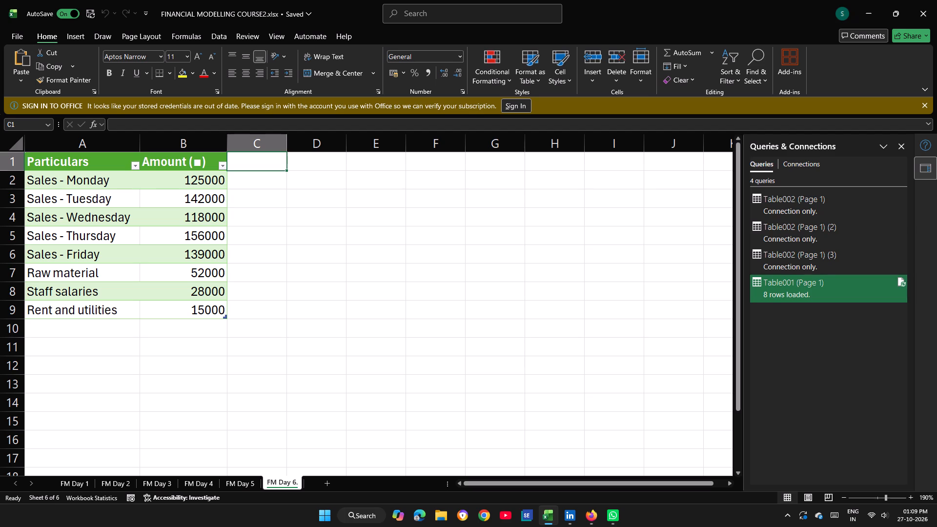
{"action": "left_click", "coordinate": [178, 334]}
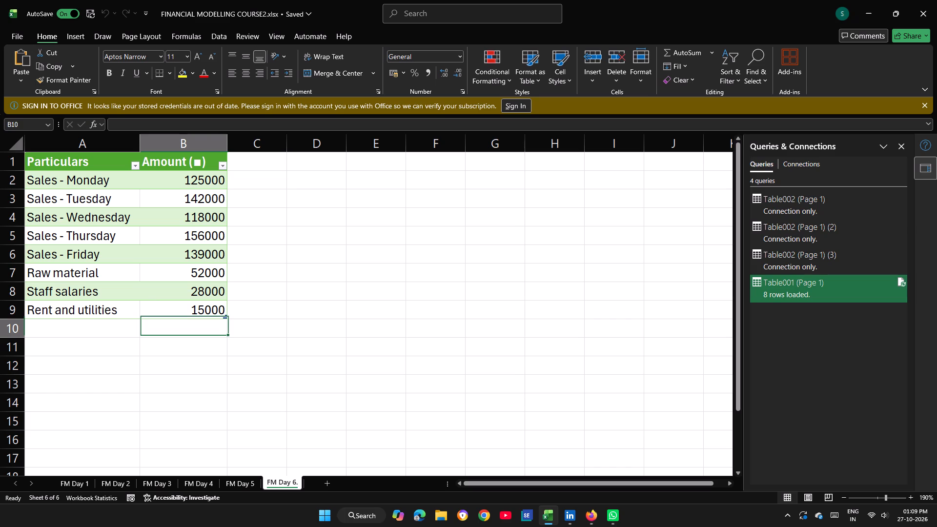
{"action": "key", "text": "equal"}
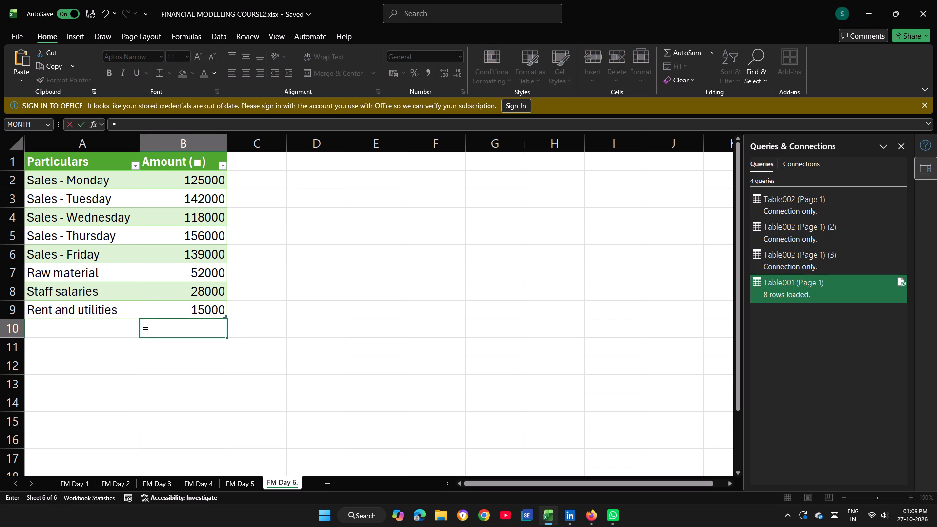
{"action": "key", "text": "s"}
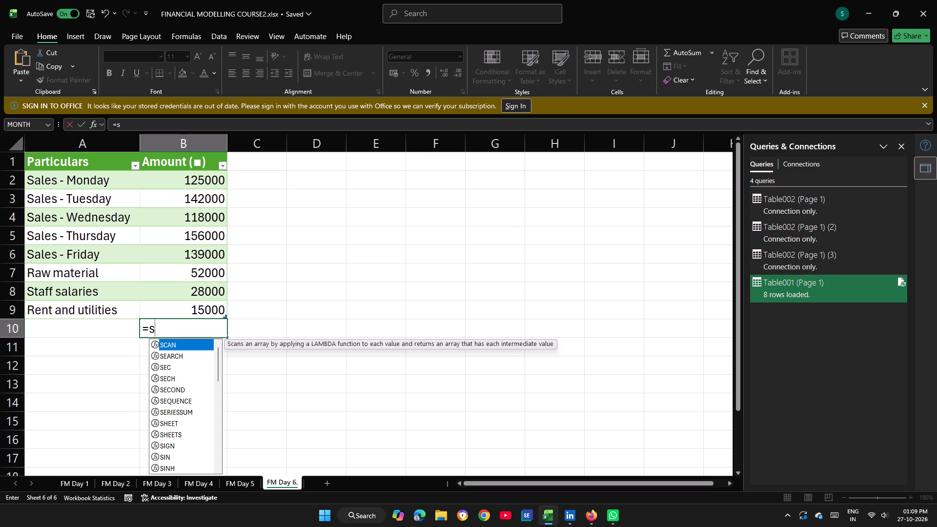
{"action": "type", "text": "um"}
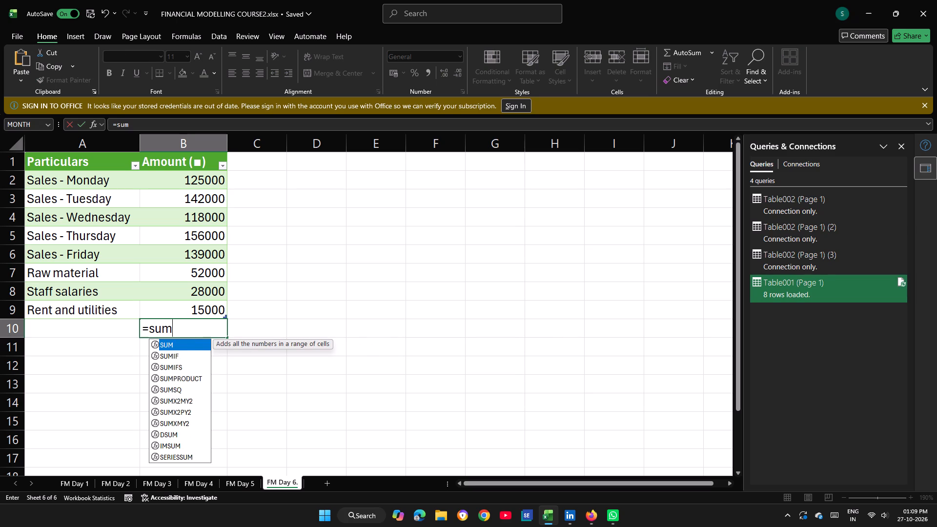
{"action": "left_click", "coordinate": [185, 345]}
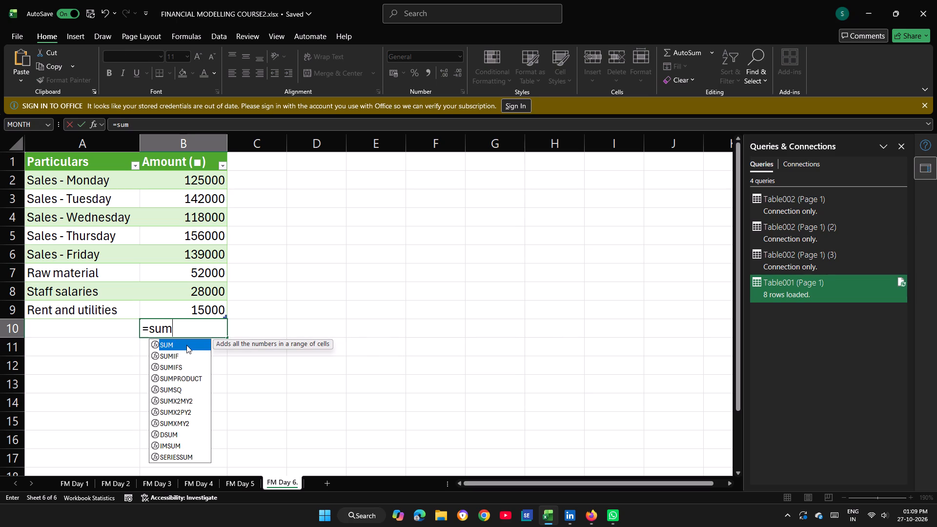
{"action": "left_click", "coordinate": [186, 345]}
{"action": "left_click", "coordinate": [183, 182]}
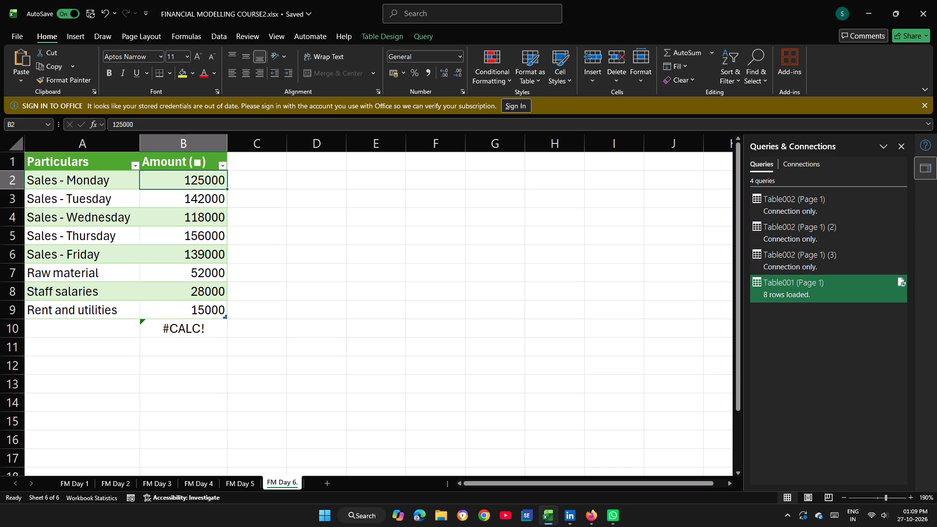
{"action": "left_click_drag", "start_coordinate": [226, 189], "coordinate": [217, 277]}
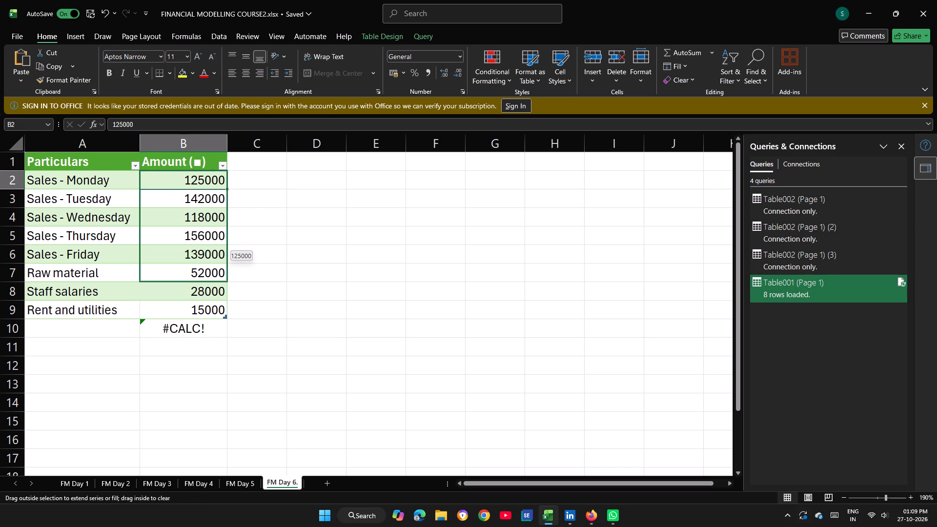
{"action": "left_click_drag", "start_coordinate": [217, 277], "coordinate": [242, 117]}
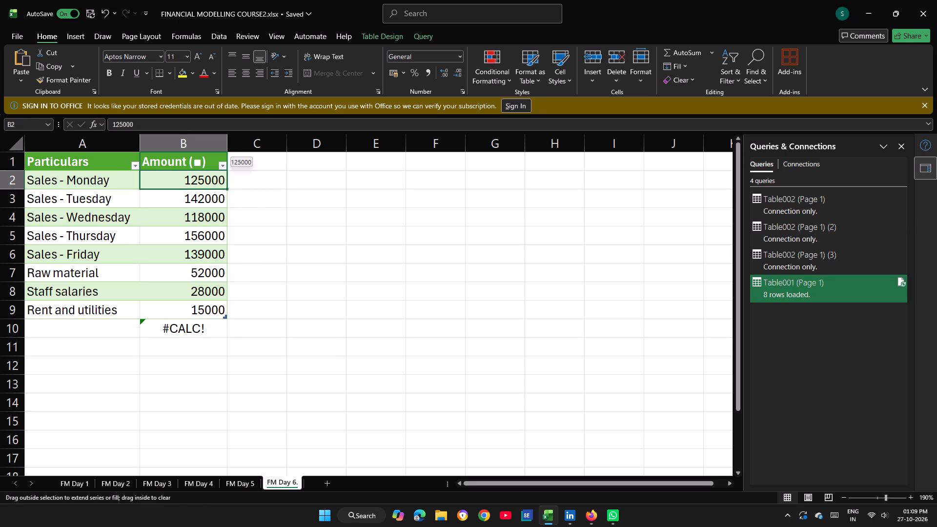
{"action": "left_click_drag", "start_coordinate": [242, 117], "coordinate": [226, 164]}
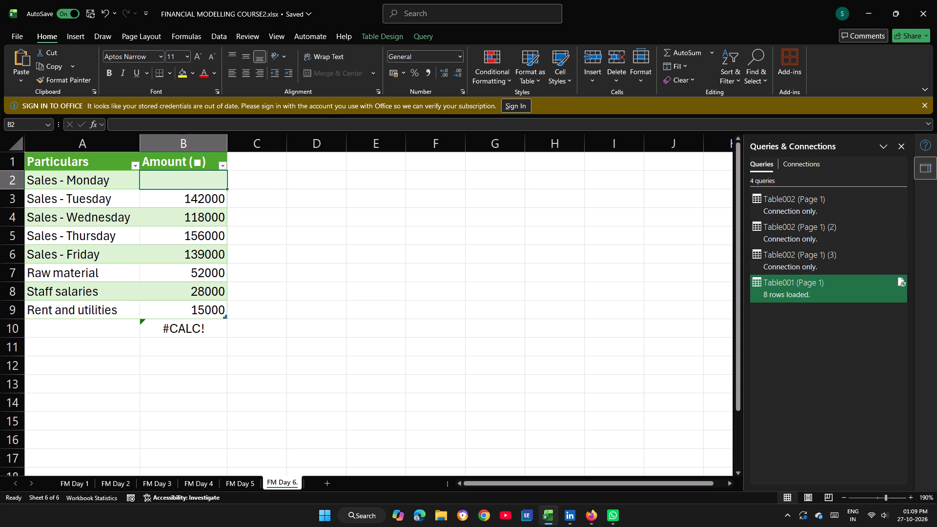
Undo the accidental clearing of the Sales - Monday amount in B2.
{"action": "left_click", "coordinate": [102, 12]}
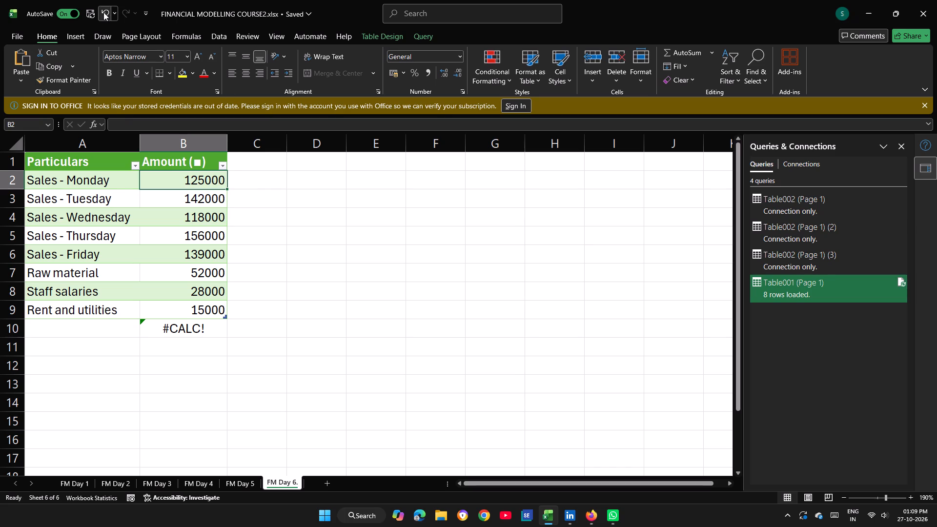
Replace the faulty formula in B10 with a SUM of the table's whole Amount column, B2 through B9.
{"action": "left_click_drag", "start_coordinate": [188, 342], "coordinate": [187, 337]}
{"action": "left_click", "coordinate": [187, 337]}
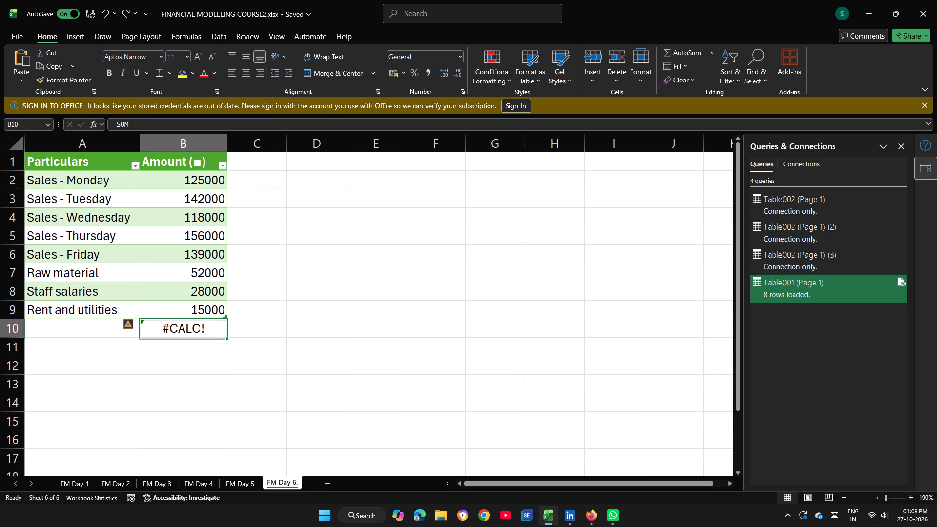
{"action": "left_click", "coordinate": [127, 327]}
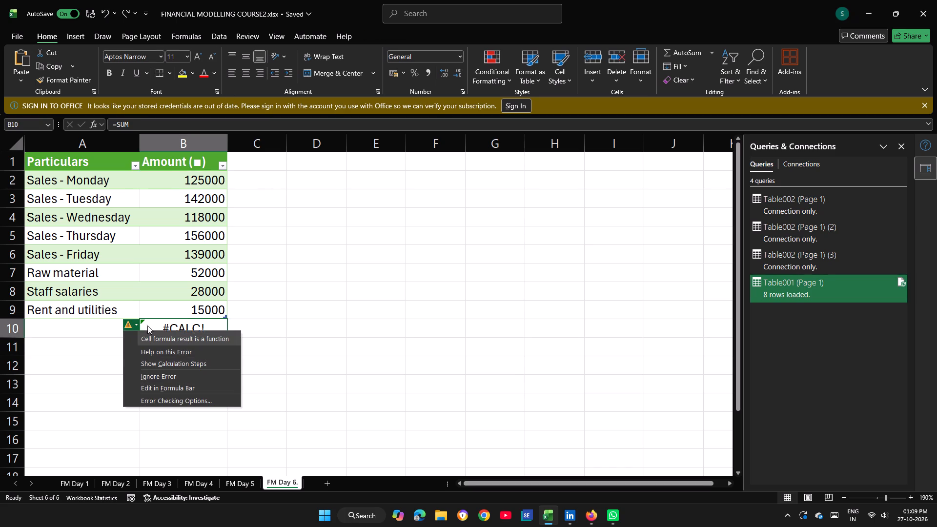
{"action": "left_click", "coordinate": [190, 325]}
{"action": "key", "text": "BackSpace"}
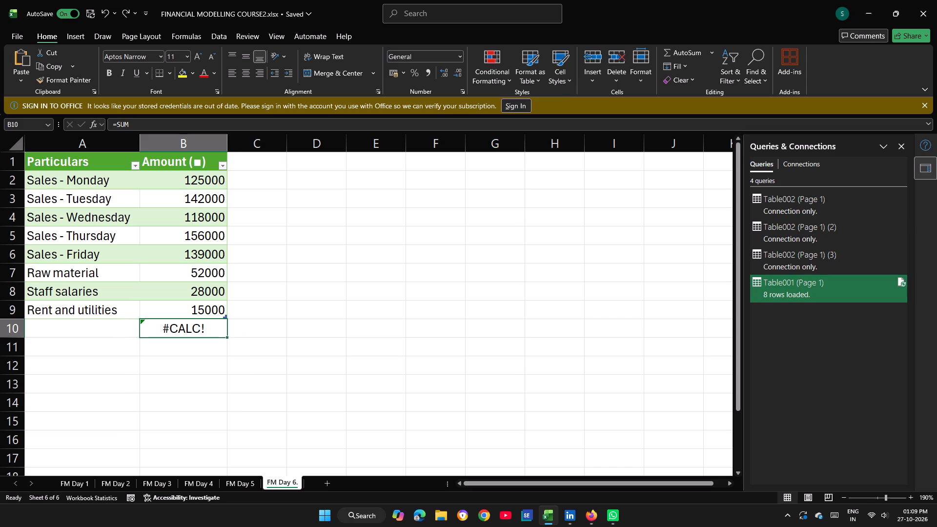
{"action": "key", "text": "equal"}
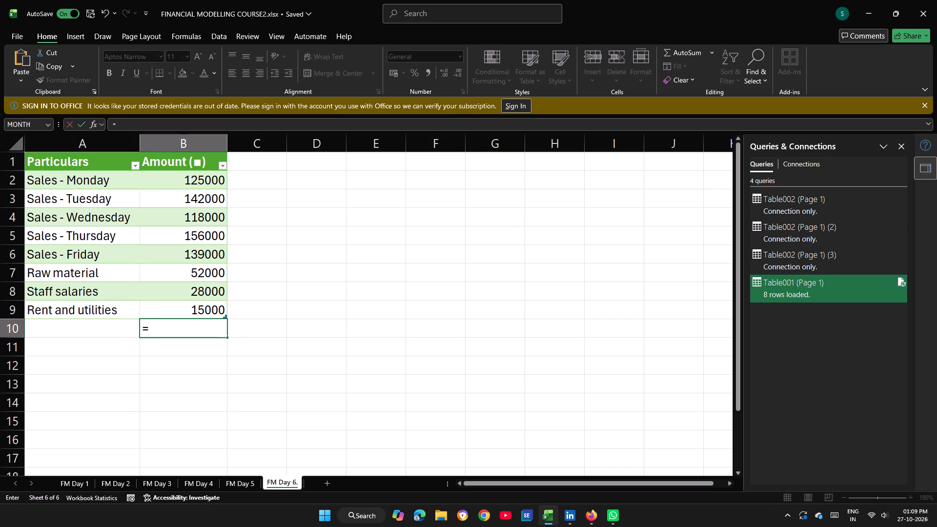
{"action": "key", "text": "s"}
{"action": "key", "text": "u"}
{"action": "key", "text": "m"}
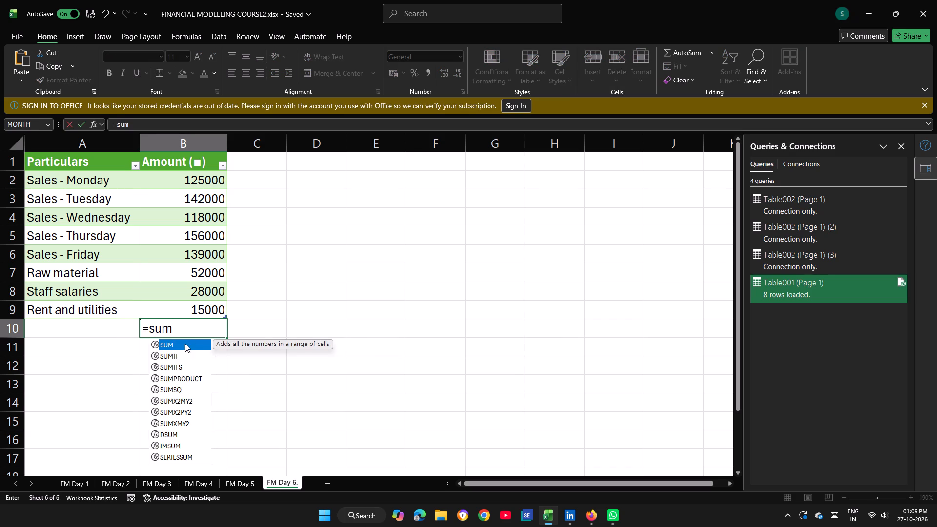
{"action": "left_click", "coordinate": [184, 345]}
{"action": "left_click", "coordinate": [184, 345]}
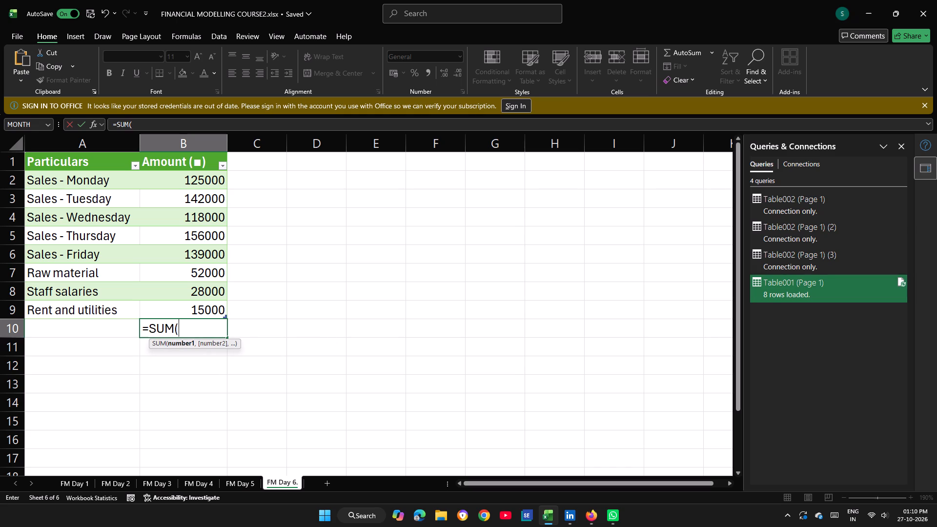
{"action": "left_click", "coordinate": [187, 177]}
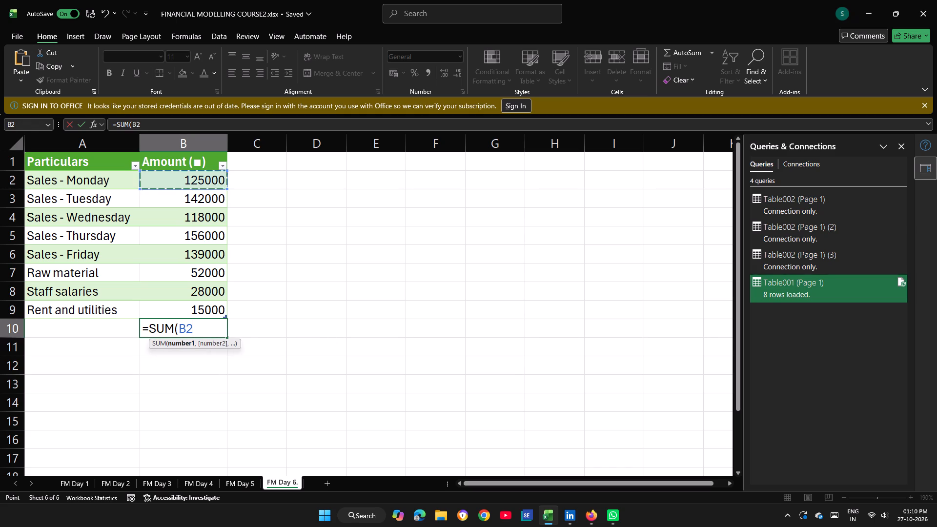
{"action": "left_click_drag", "start_coordinate": [219, 182], "coordinate": [216, 220]}
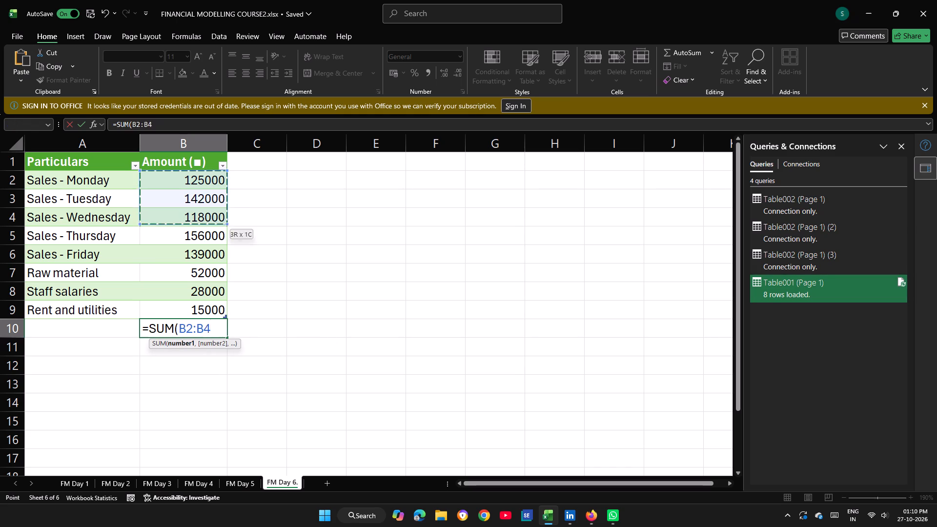
{"action": "left_click_drag", "start_coordinate": [216, 220], "coordinate": [211, 305]}
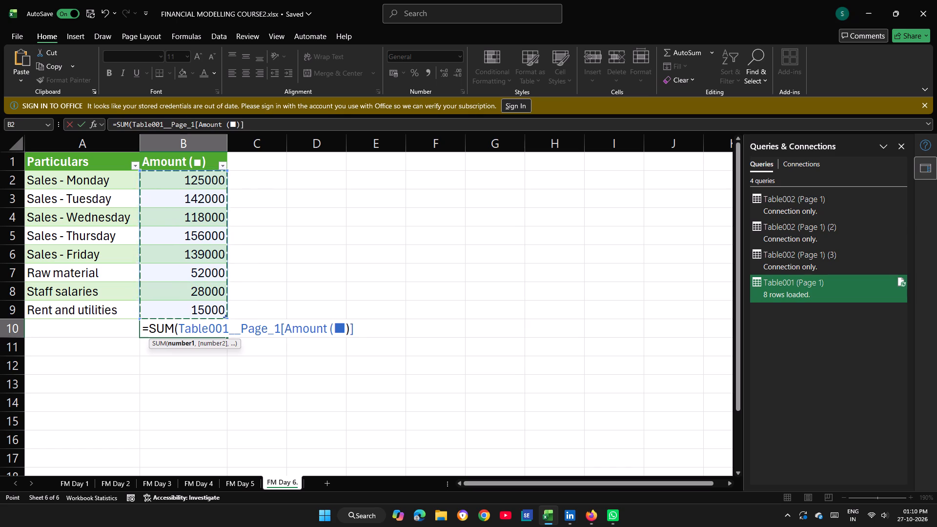
{"action": "key", "text": "Return"}
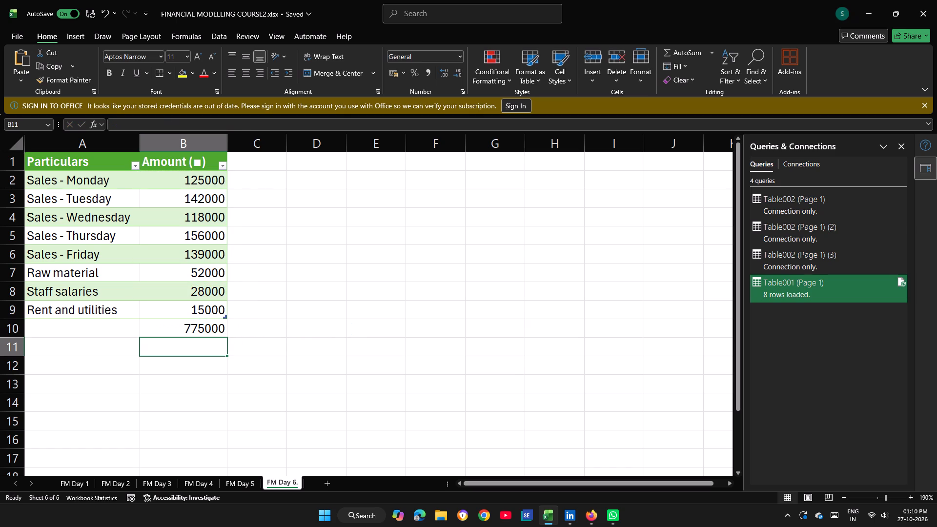
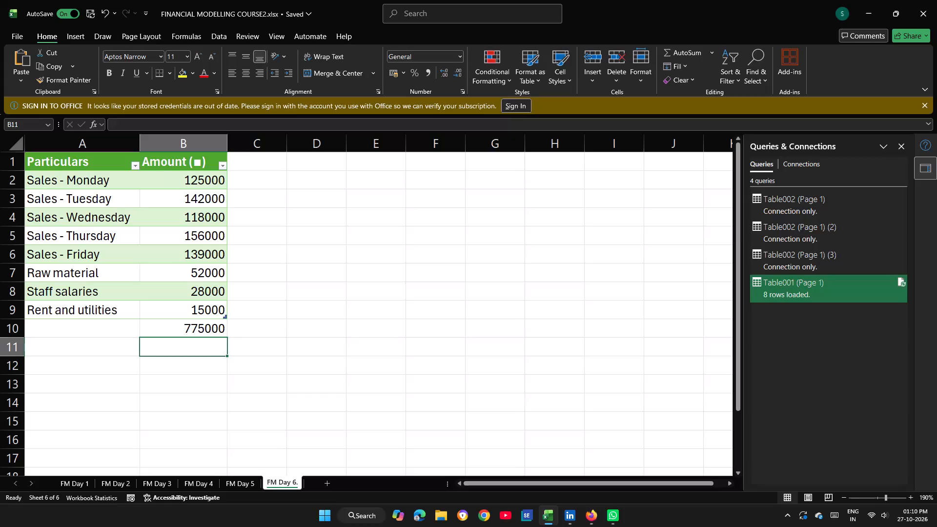
Check the SUM formula in cell B10, then close the FINANCIAL MODELLING COURSE2.xlsx workbook.
{"action": "left_click", "coordinate": [222, 328]}
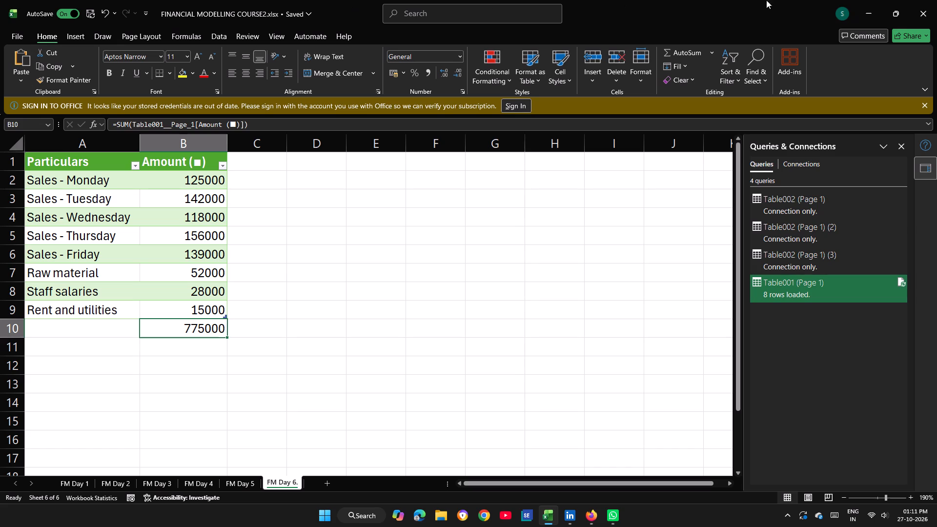
{"action": "left_click", "coordinate": [932, 3]}
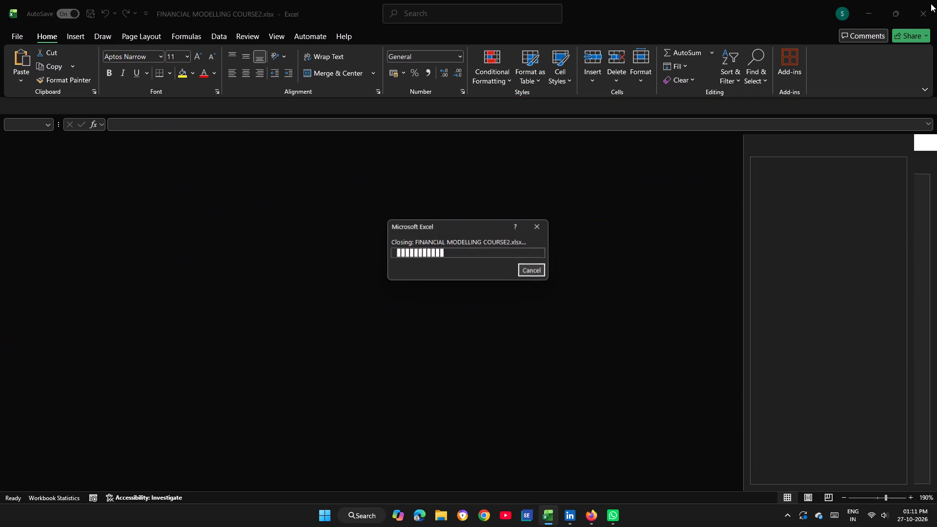
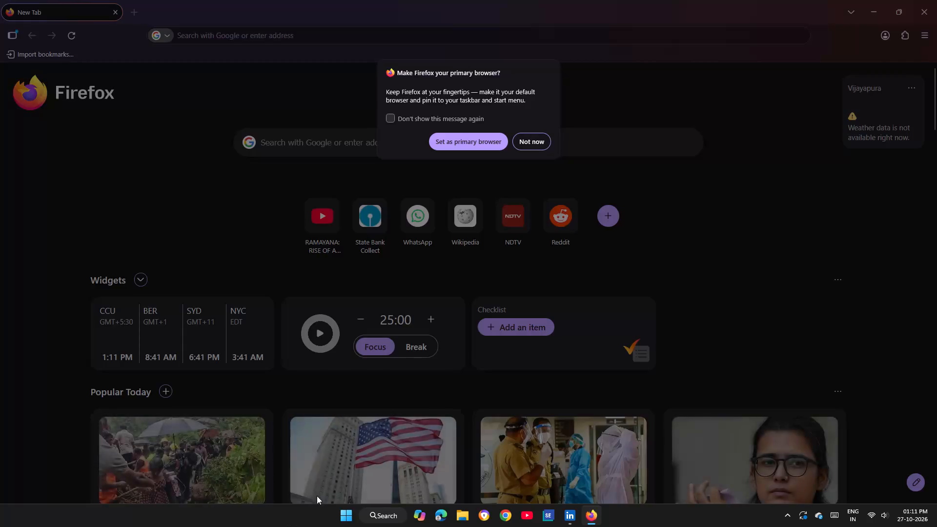
Switch from Firefox to Windows and bring up the computer's power options.
{"action": "left_click", "coordinate": [342, 515]}
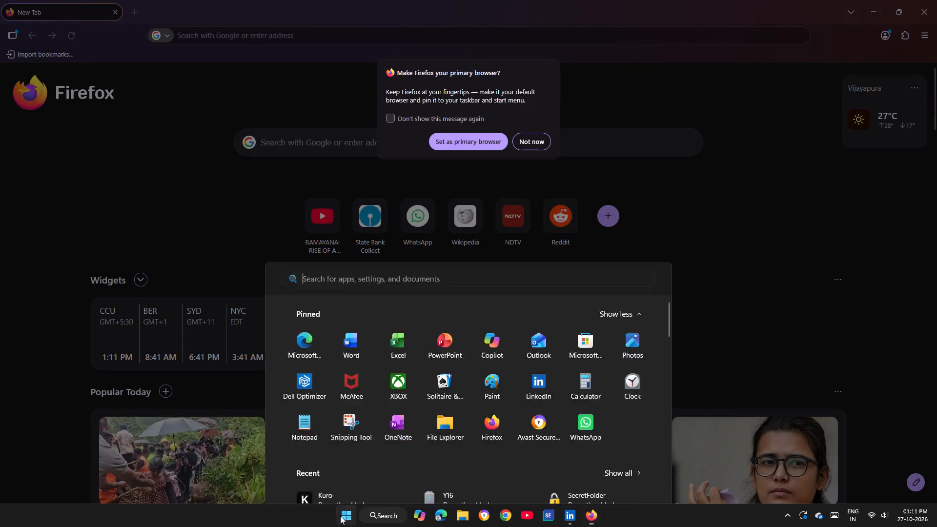
{"action": "left_click", "coordinate": [634, 478]}
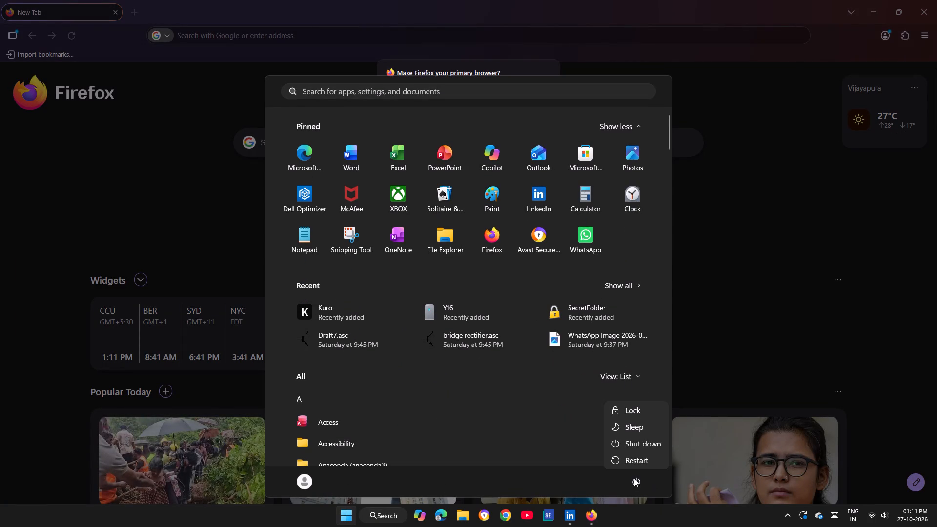